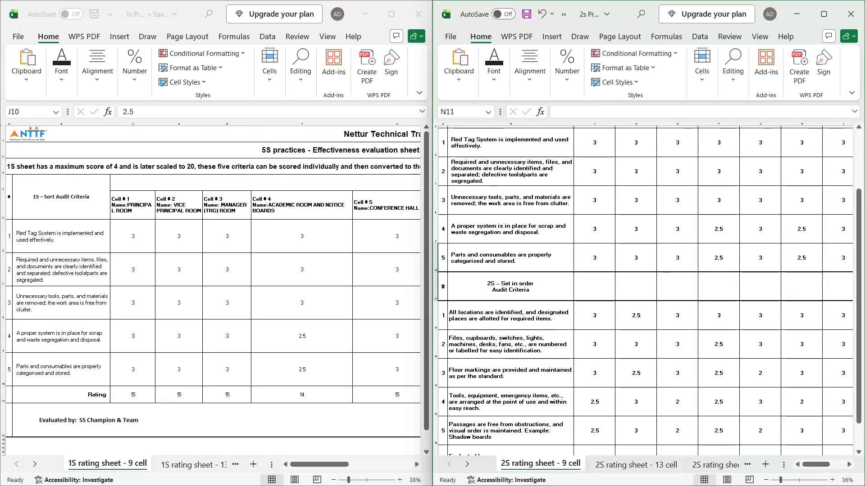
Maximize the 2S ratings workbook and look over its 12 cell and 8 cell rating sheets, ending on the 9 cell sheet.
click(818, 19)
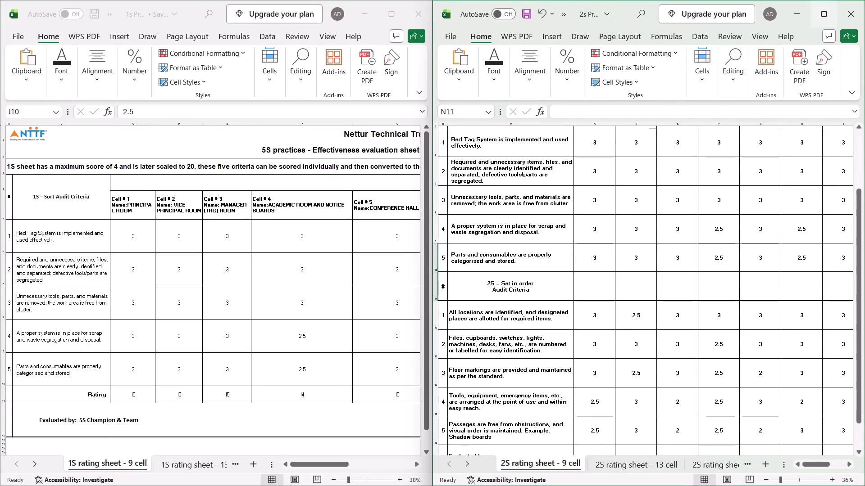
scroll(548, 232, up, 3)
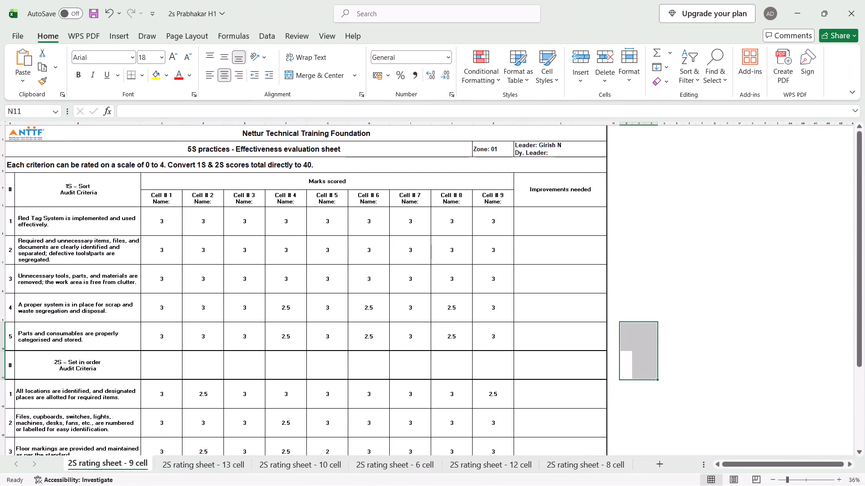
click(492, 462)
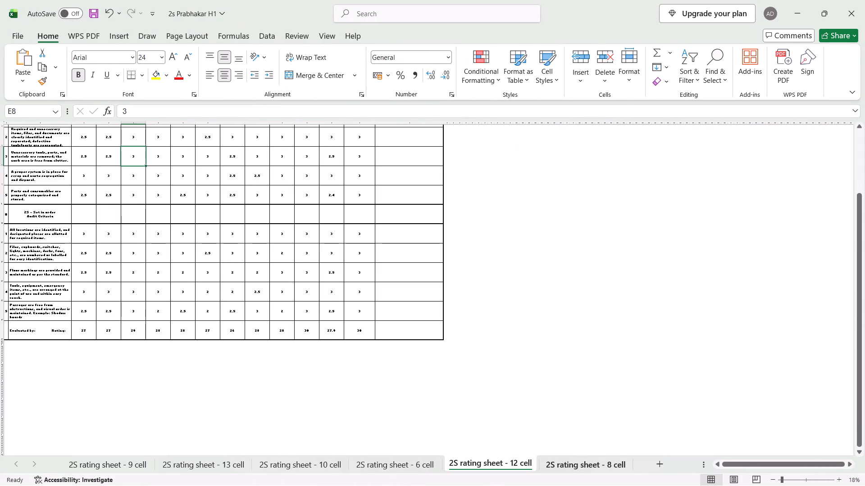
click(551, 466)
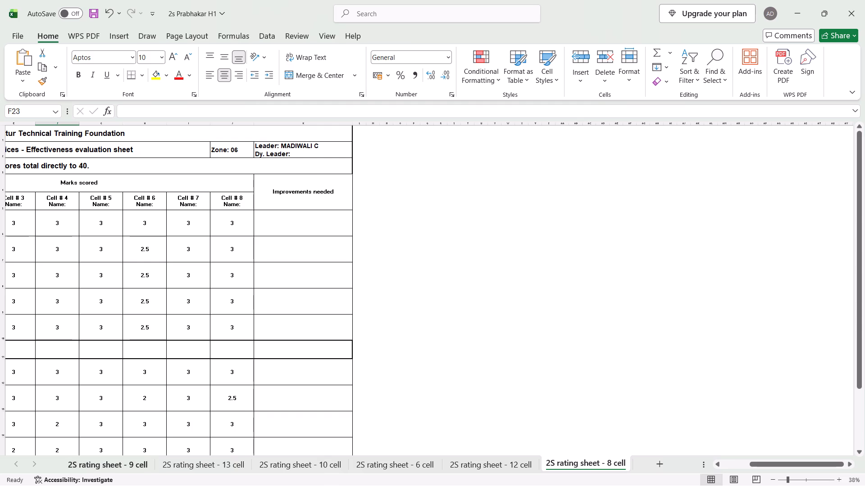
click(137, 461)
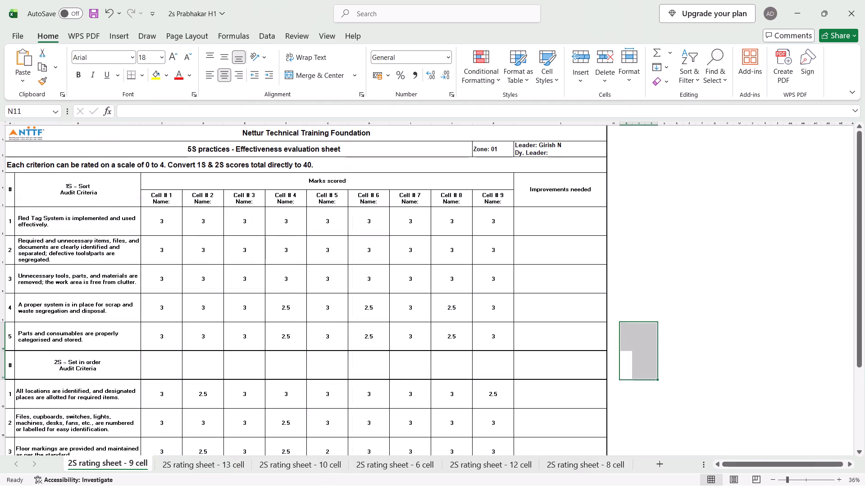
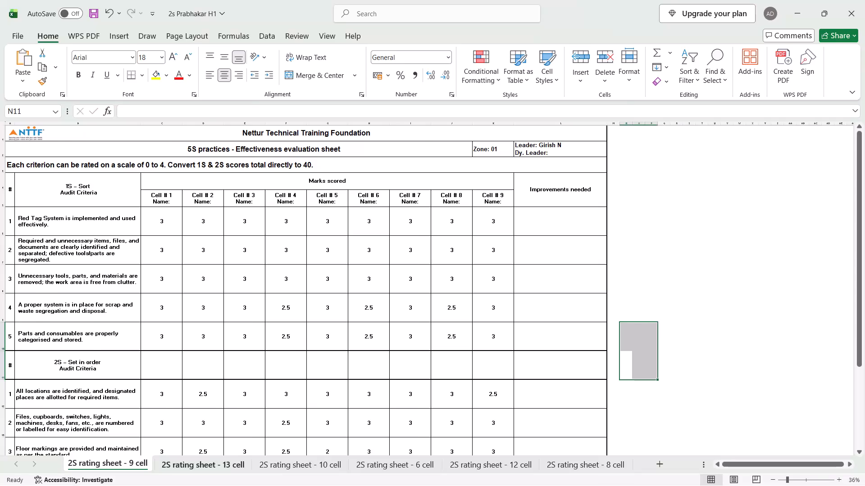
Look over the 13 cell, 10 cell and 9 cell rating sheets, returning to the bottom rows of the 13 cell sheet.
click(181, 471)
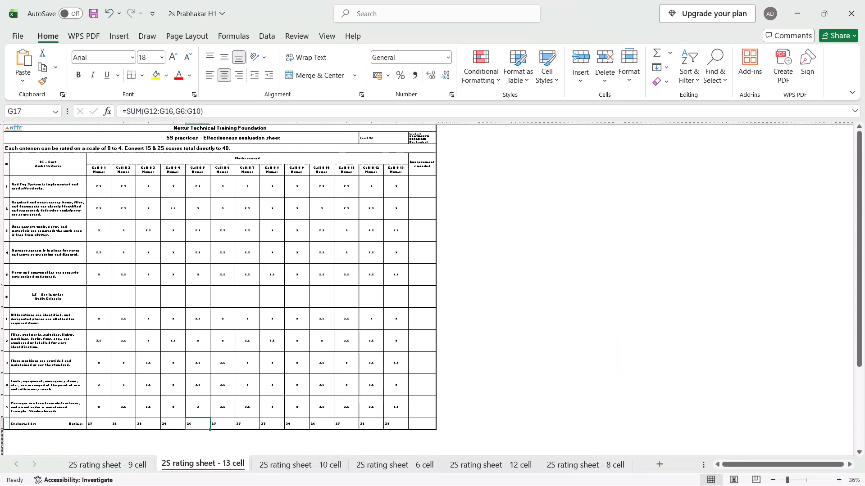
click(267, 464)
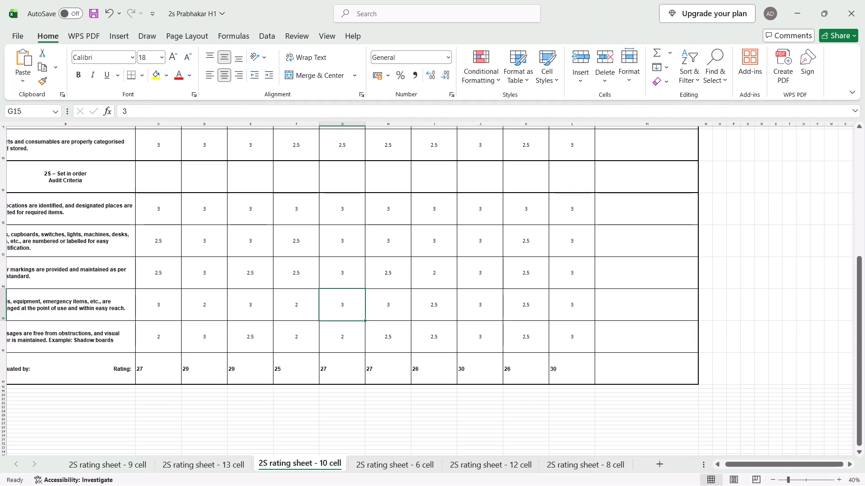
click(100, 456)
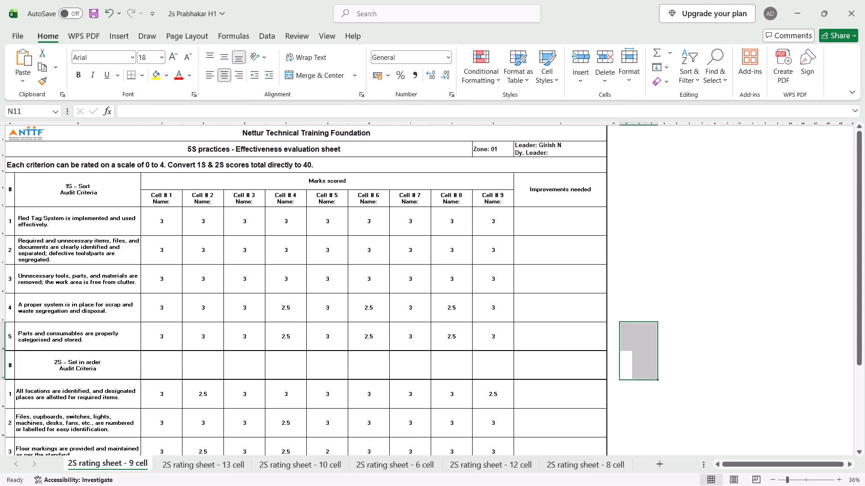
click(198, 465)
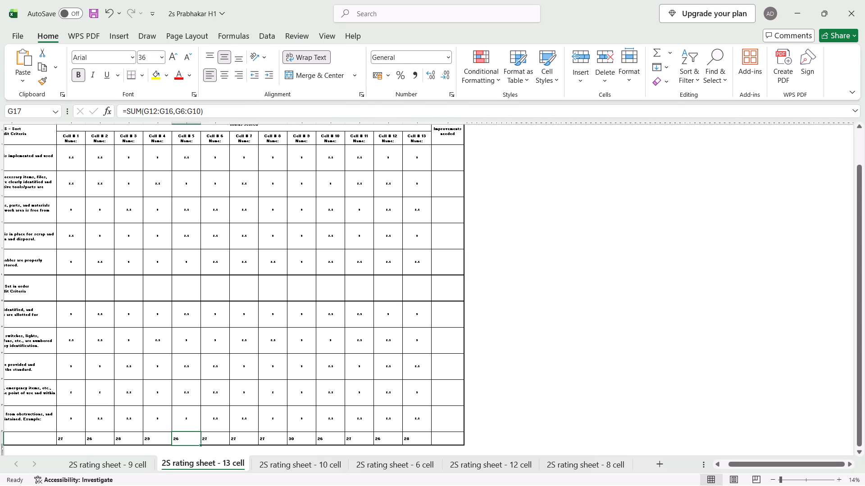
scroll(256, 335, right, 4)
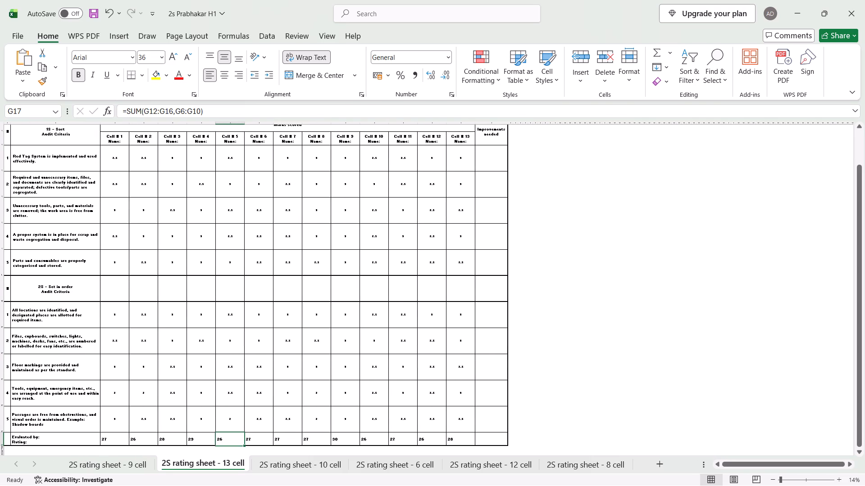
scroll(174, 346, right, 4)
scroll(174, 346, down, 1)
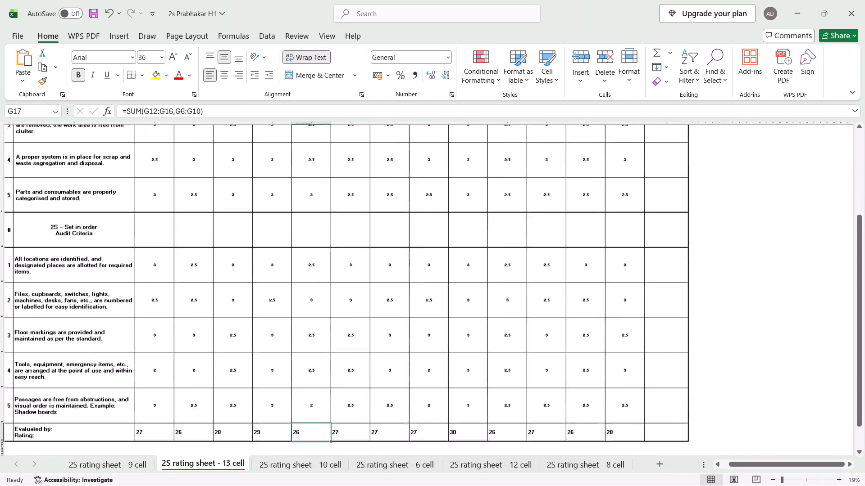
scroll(174, 346, down, 1)
Inspect the "Evaluated by: Rating:" label in B17 of the 13 cell sheet, opening its text for editing.
click(100, 391)
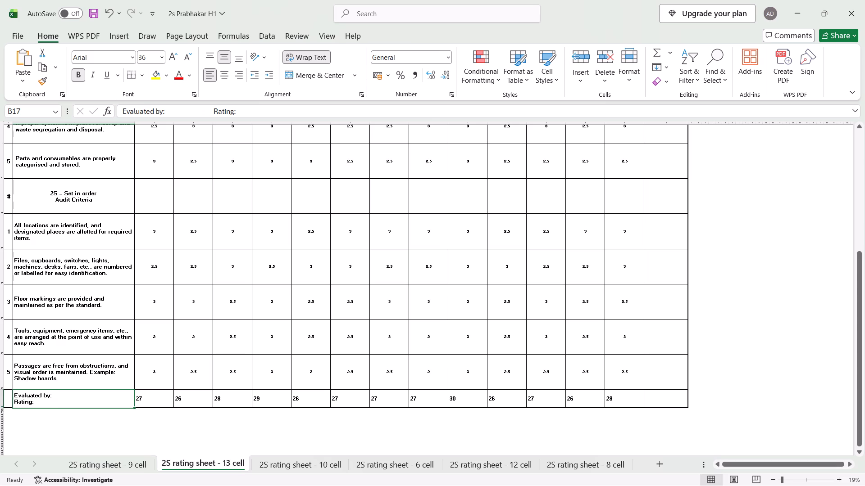
scroll(100, 391, down, 2)
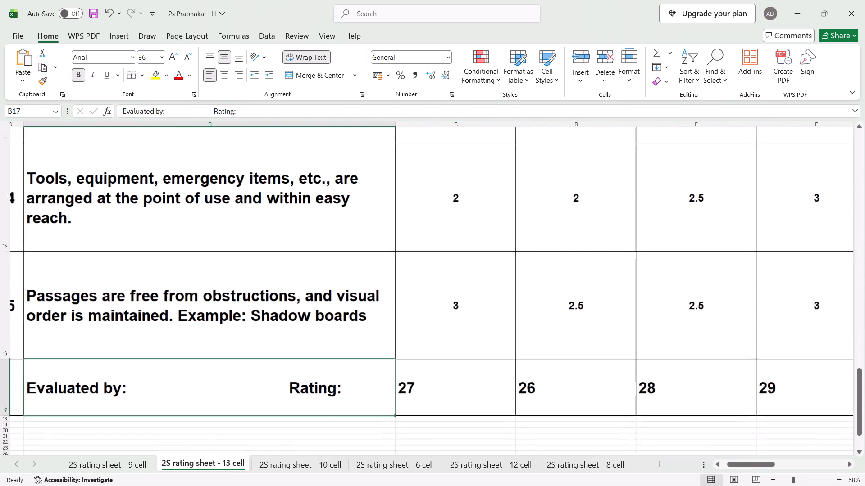
scroll(100, 391, left, 1)
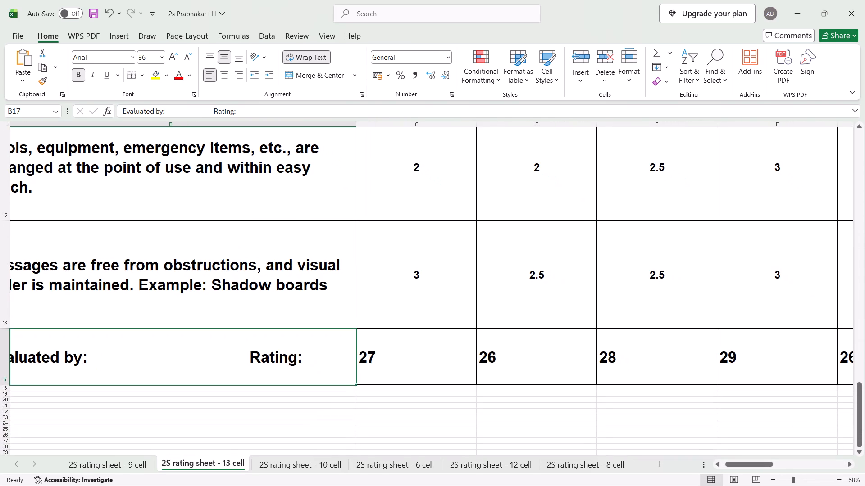
scroll(100, 391, right, 2)
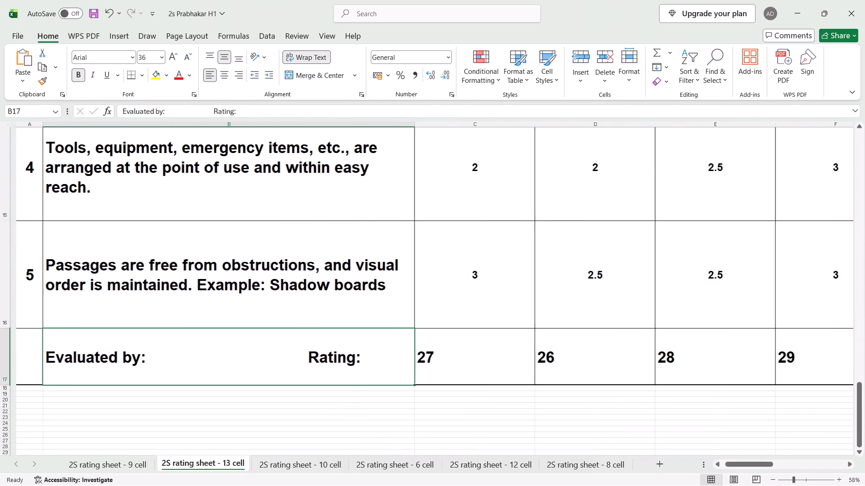
double_click(146, 360)
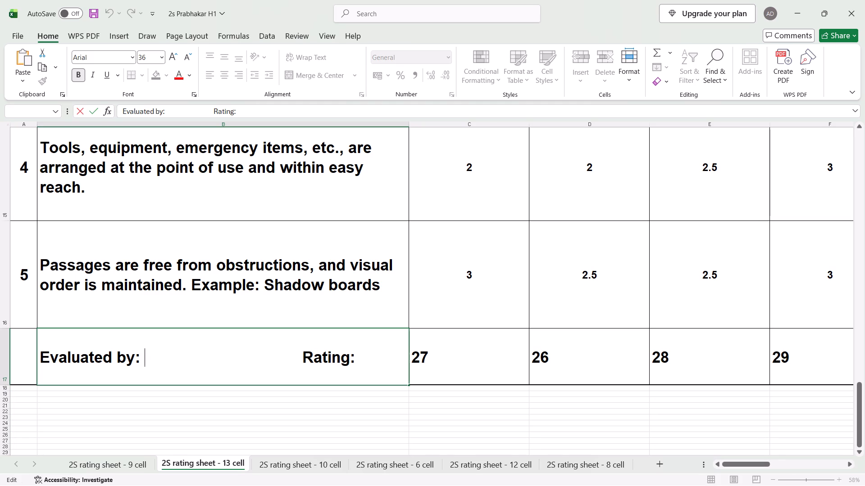
key(Return)
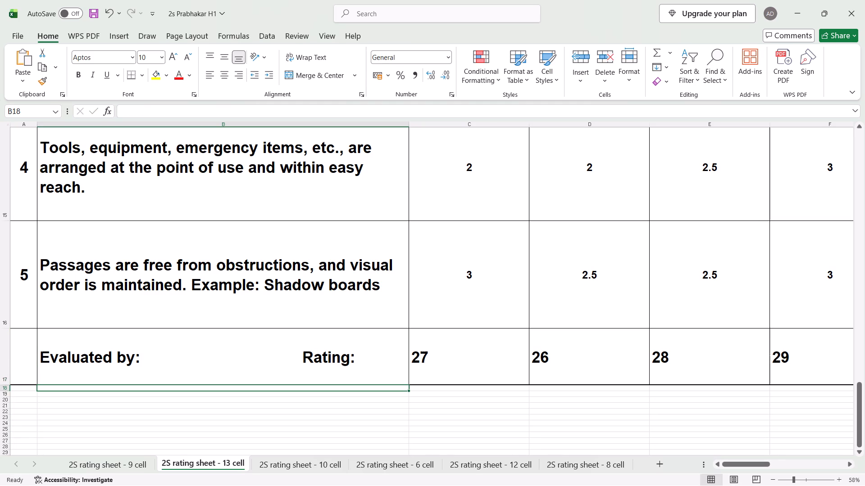
click(146, 360)
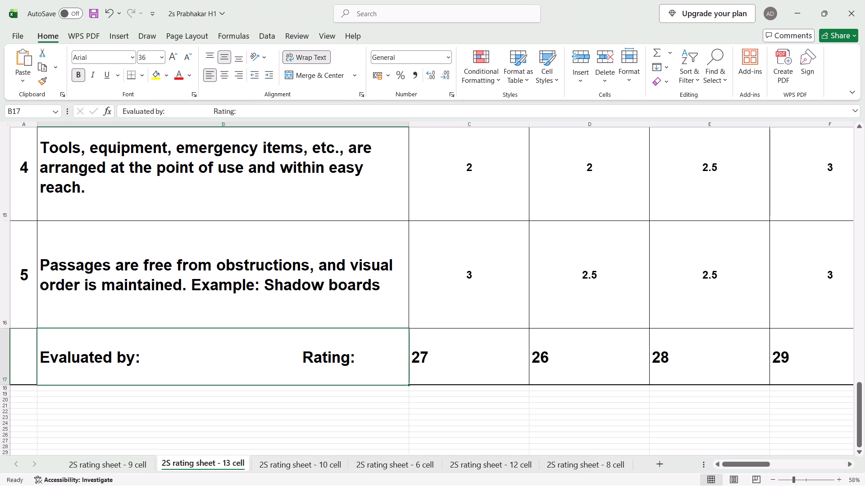
scroll(141, 361, up, 1)
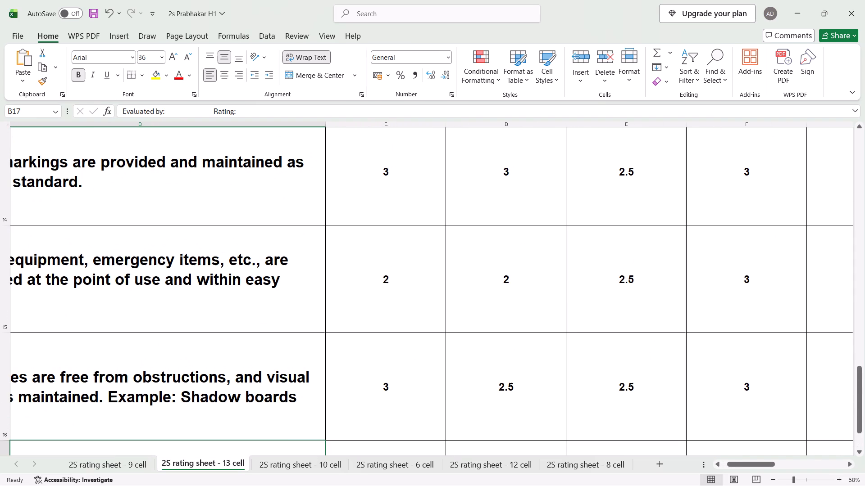
Examine the 1S and 2S criteria and the marks scored on the 9 cell rating sheet.
click(104, 460)
scroll(237, 349, right, 1)
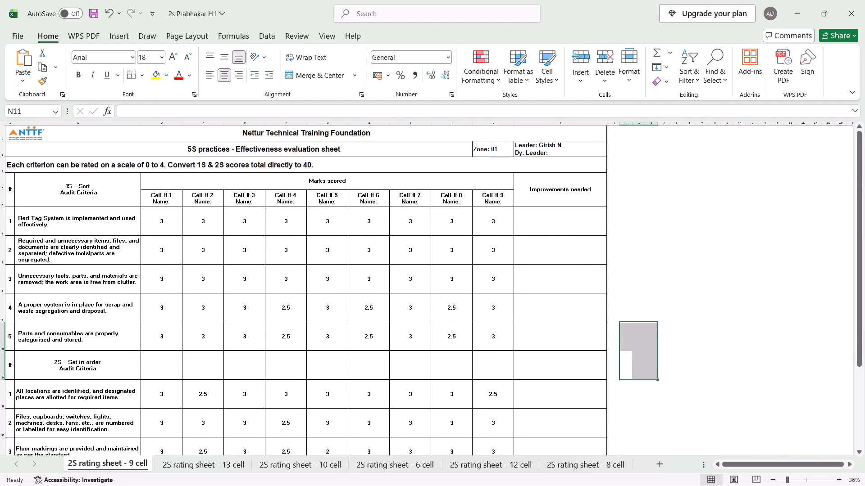
scroll(194, 178, right, 3)
scroll(223, 158, down, 2)
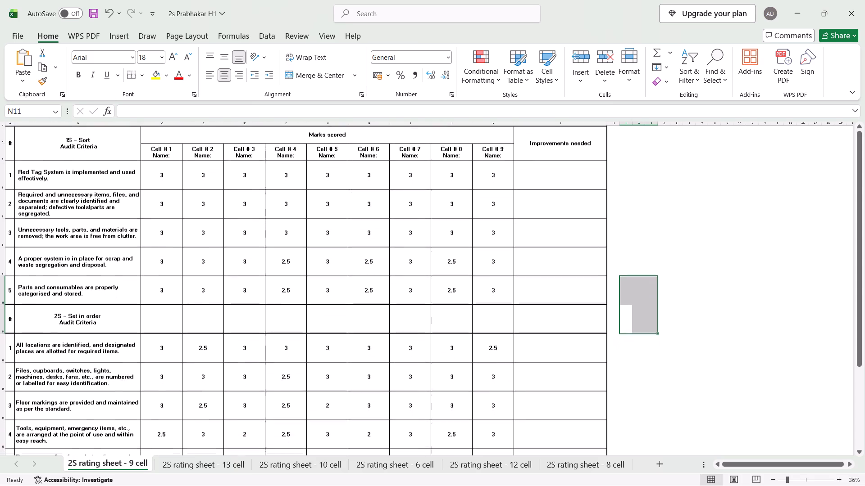
scroll(223, 158, down, 1)
scroll(219, 323, up, 1)
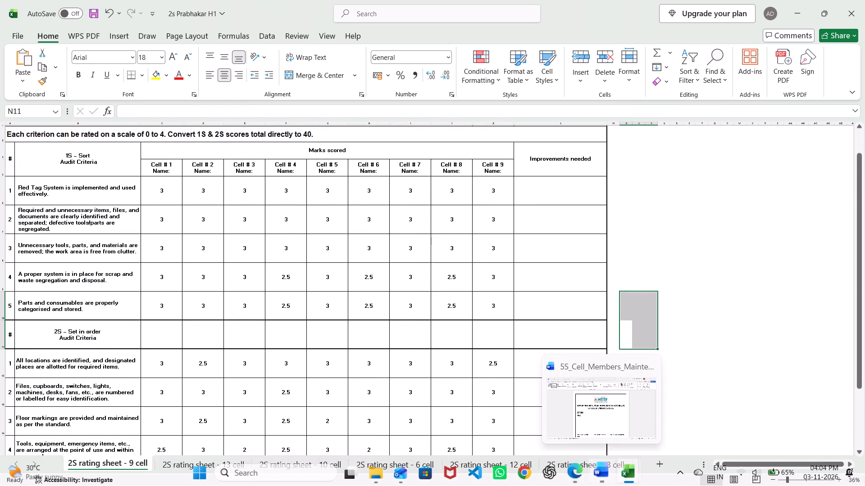
Switch to the 5S_Cell_Members_Maintenance1 document in Word and copy the "5S CO-ORDINATOR" sign-off title from page 2.
click(595, 418)
click(419, 280)
scroll(419, 280, down, 1)
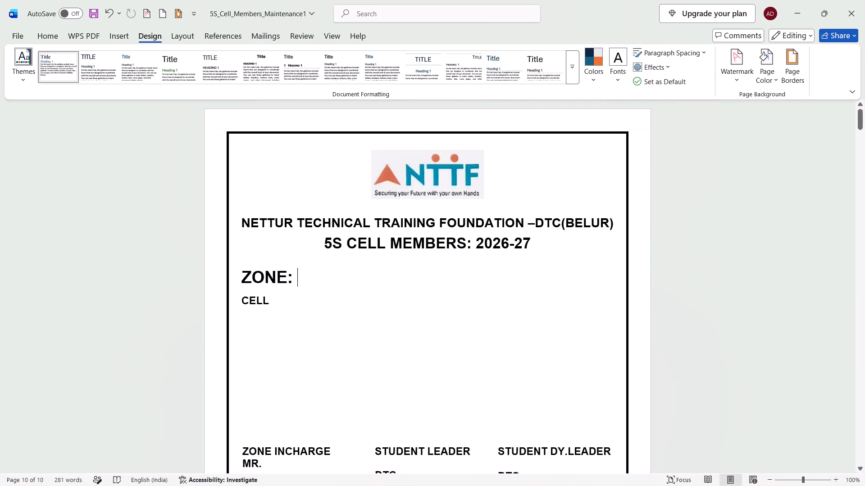
scroll(419, 280, down, 3)
scroll(419, 280, up, 1)
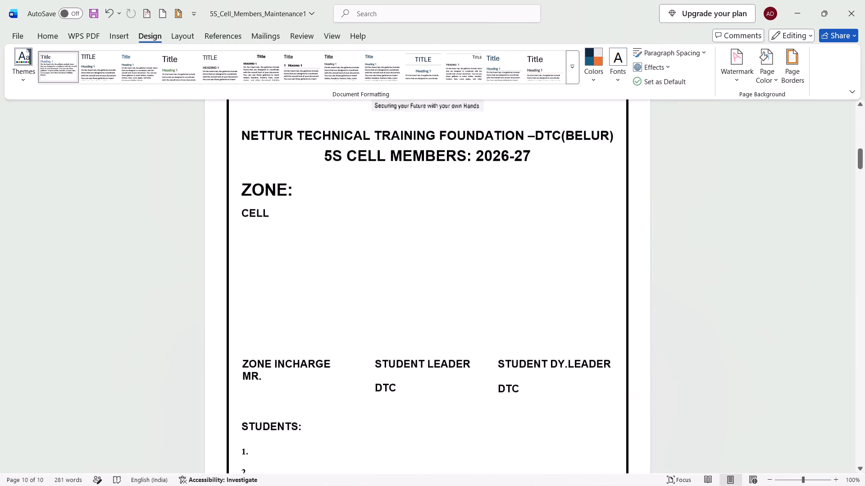
scroll(419, 280, up, 2)
scroll(419, 280, down, 2)
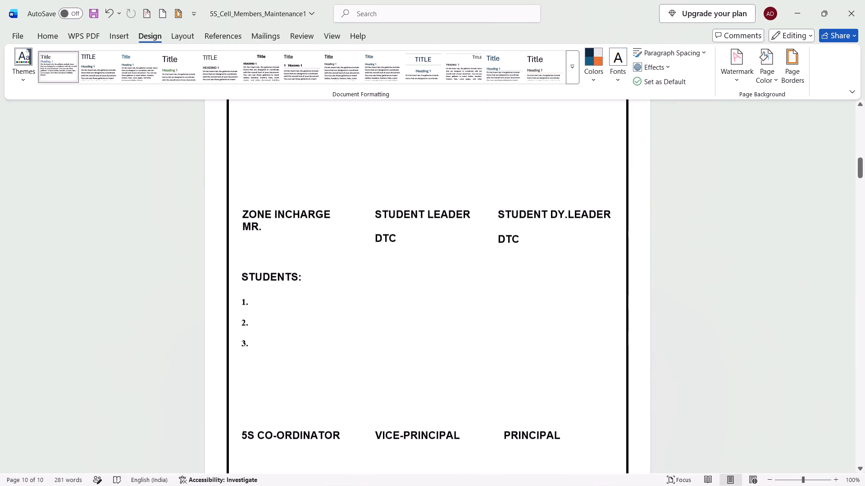
scroll(419, 280, down, 1)
drag(346, 434, 243, 433)
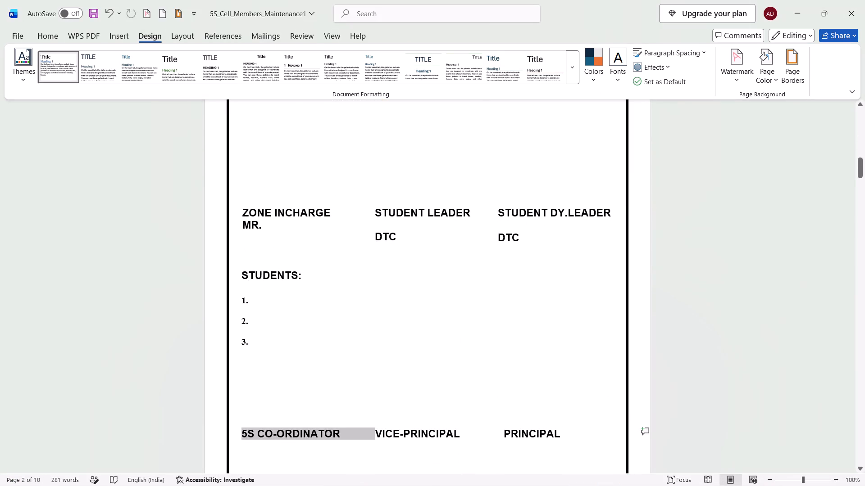
drag(243, 433, 242, 433)
key(ctrl+c)
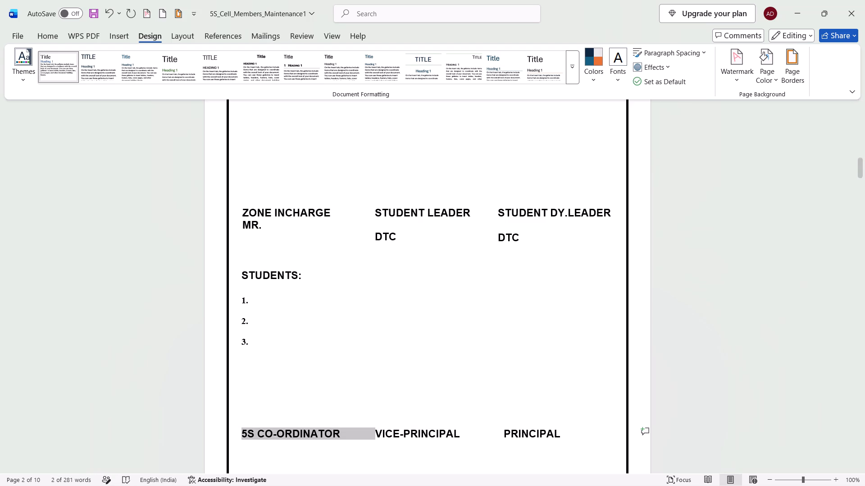
Return to the 2S workbook in Excel and add 14 spaces after "Rating:" in B17 of the 9 cell sheet.
click(791, 8)
scroll(315, 336, down, 3)
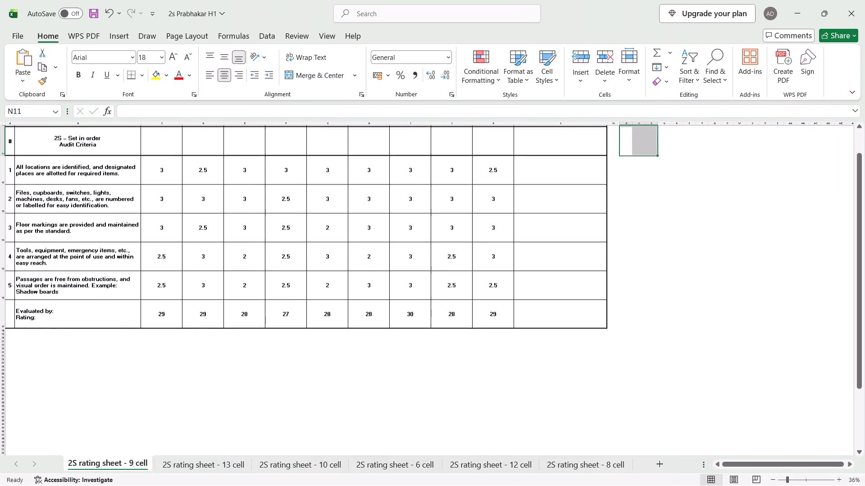
scroll(315, 336, up, 1)
click(64, 276)
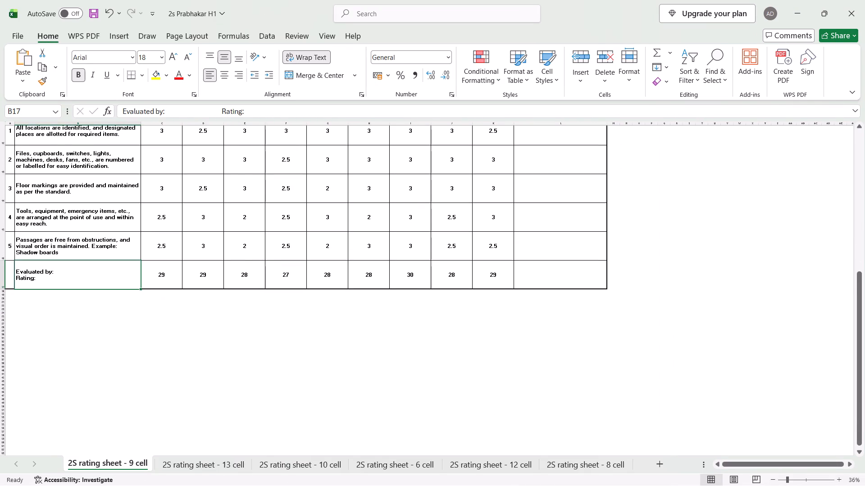
scroll(64, 276, right, 2)
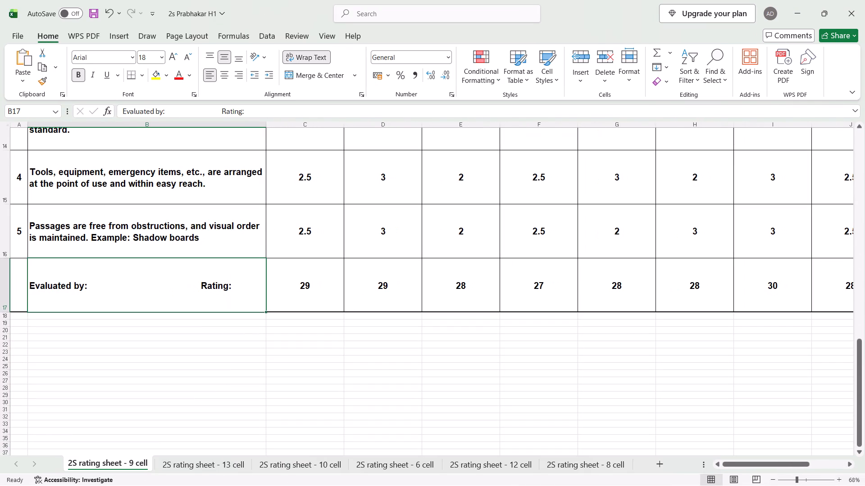
double_click(53, 300)
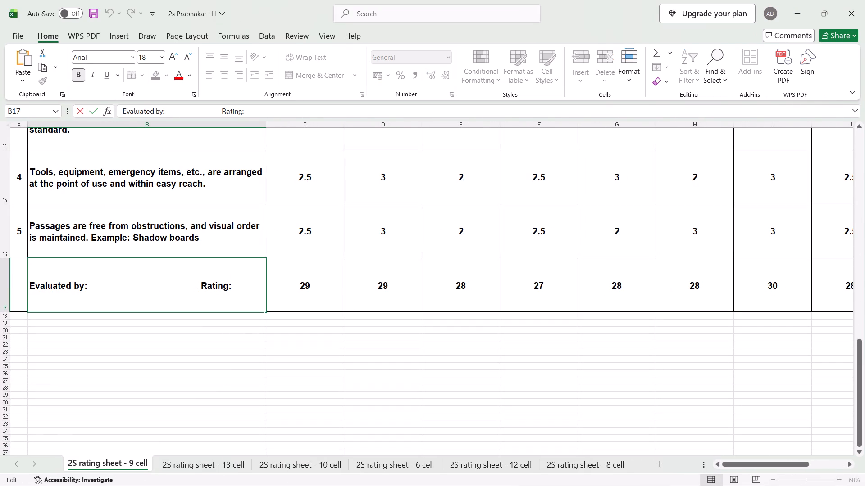
click(253, 288)
key(Return)
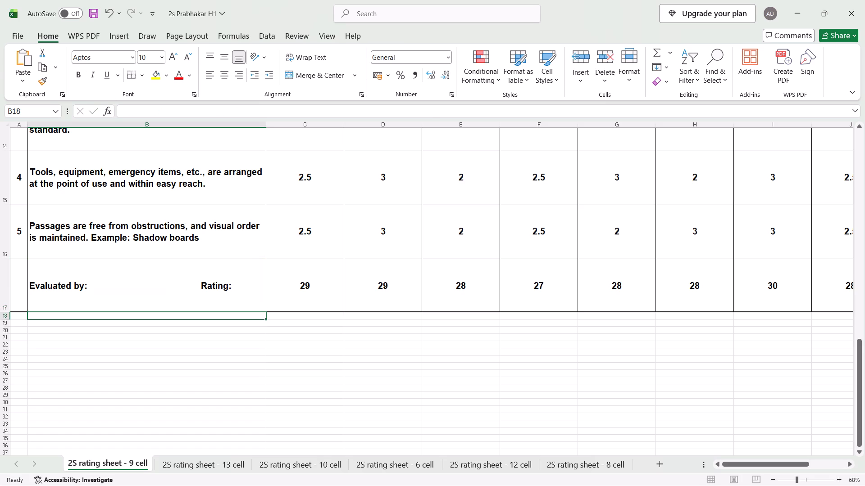
click(253, 288)
click(253, 288)
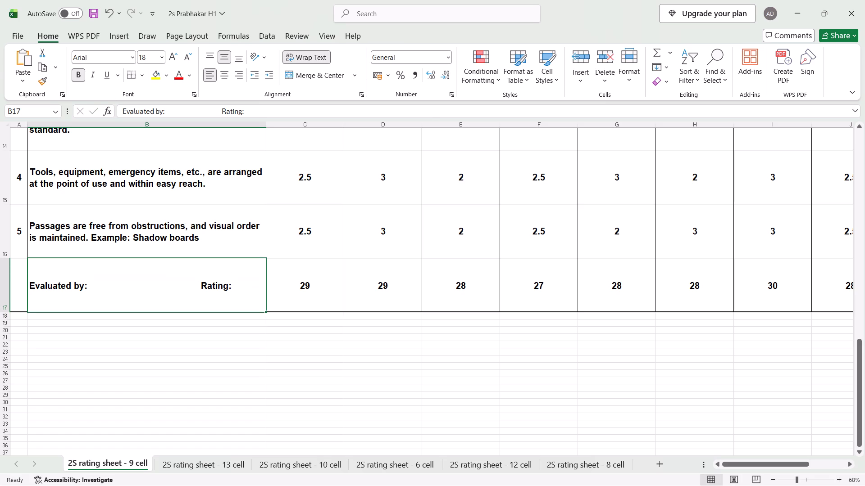
double_click(253, 288)
key(space)
key(space)
key(space)
key(space)
key(space)
key(space)
key(space)
key(space)
key(space)
key(space)
key(space)
key(space)
key(space)
key(space)
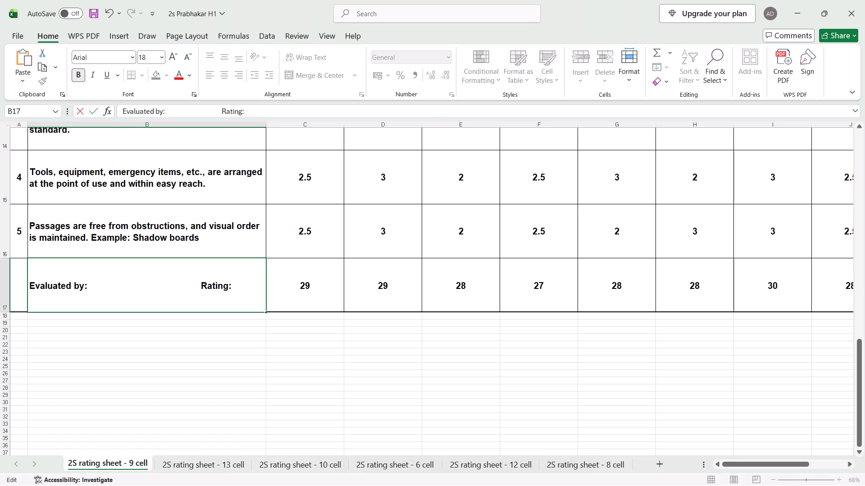
click(84, 304)
click(18, 307)
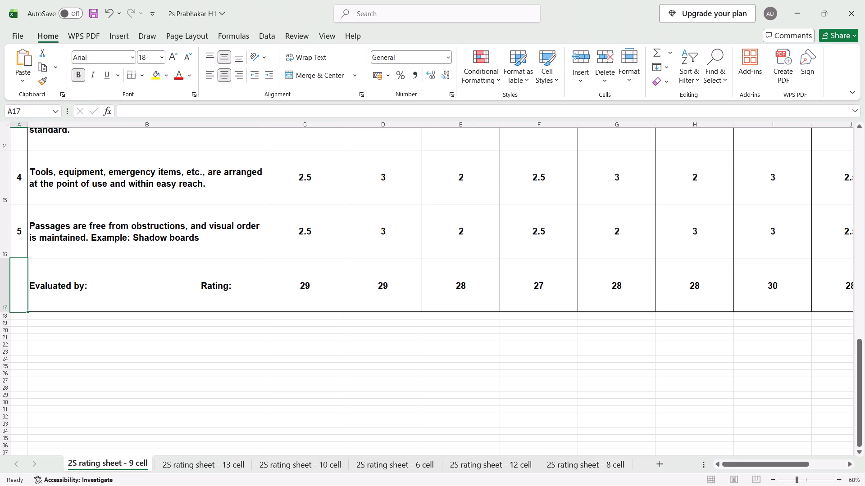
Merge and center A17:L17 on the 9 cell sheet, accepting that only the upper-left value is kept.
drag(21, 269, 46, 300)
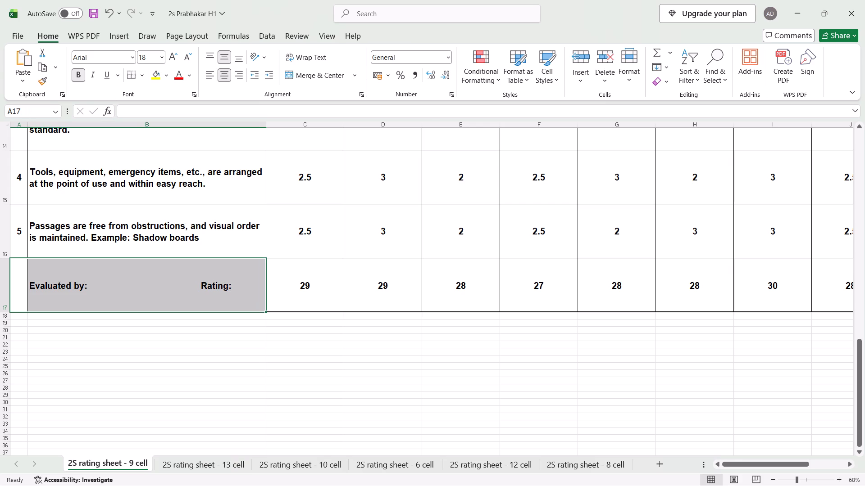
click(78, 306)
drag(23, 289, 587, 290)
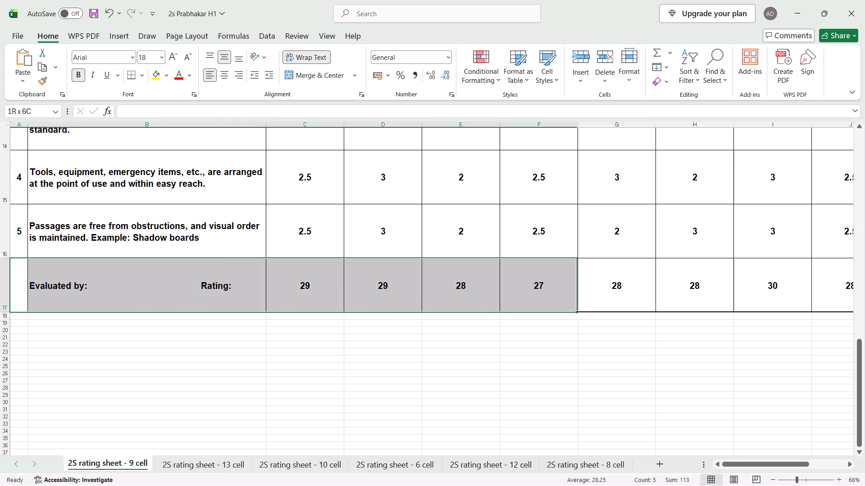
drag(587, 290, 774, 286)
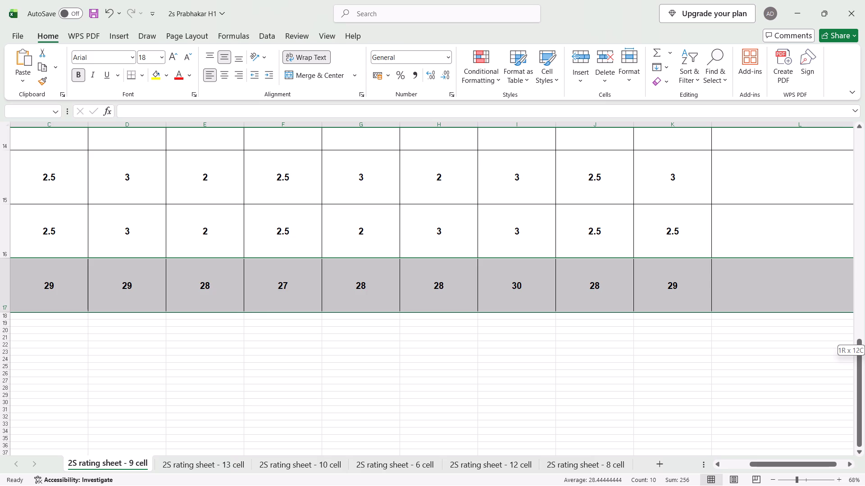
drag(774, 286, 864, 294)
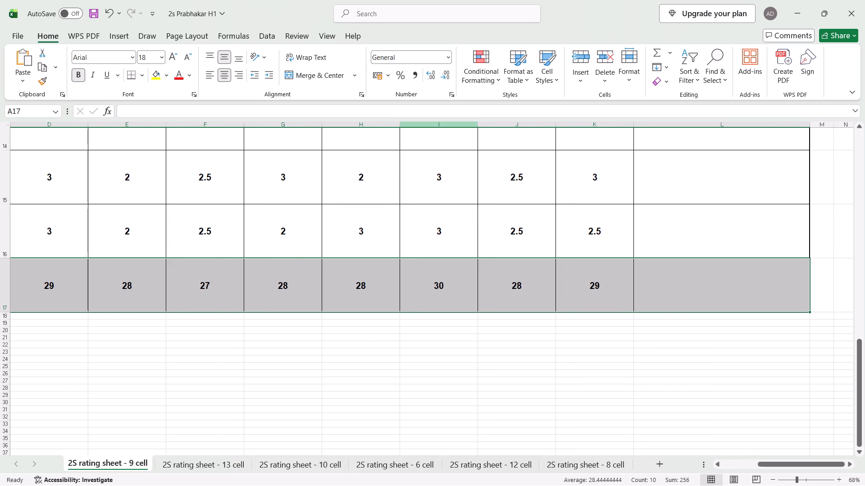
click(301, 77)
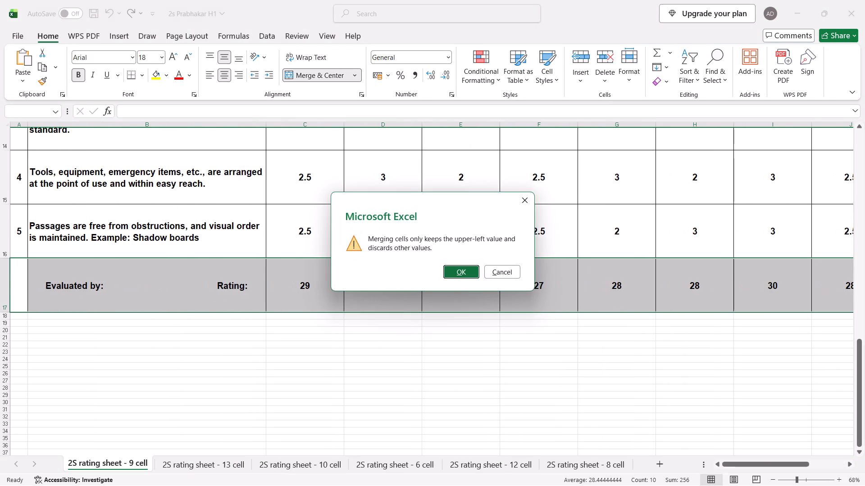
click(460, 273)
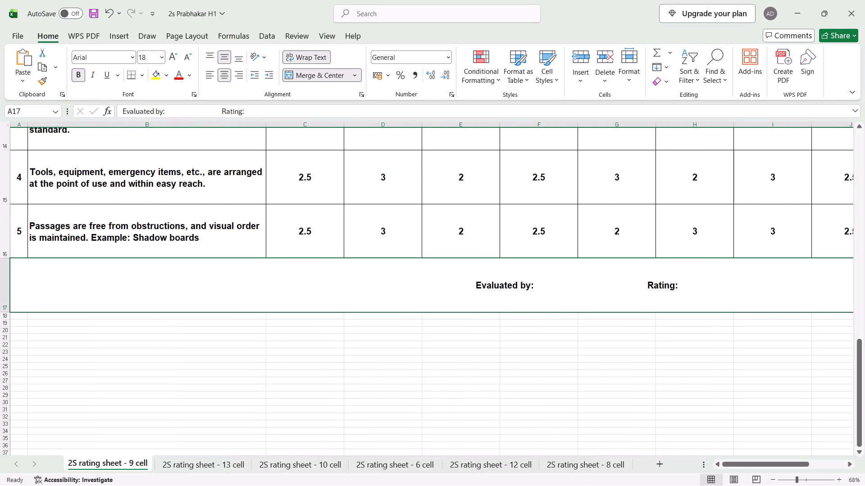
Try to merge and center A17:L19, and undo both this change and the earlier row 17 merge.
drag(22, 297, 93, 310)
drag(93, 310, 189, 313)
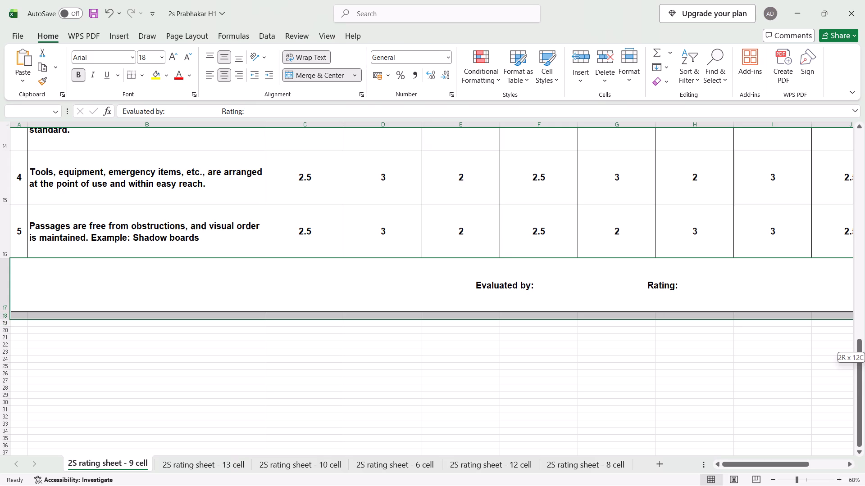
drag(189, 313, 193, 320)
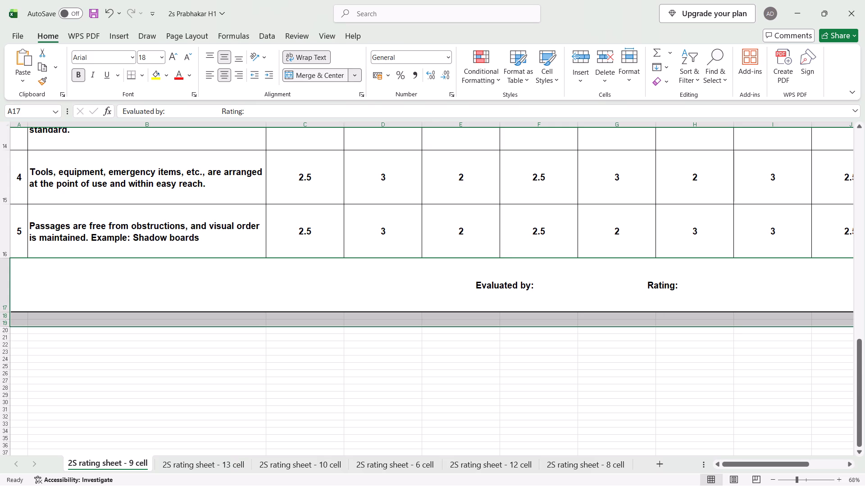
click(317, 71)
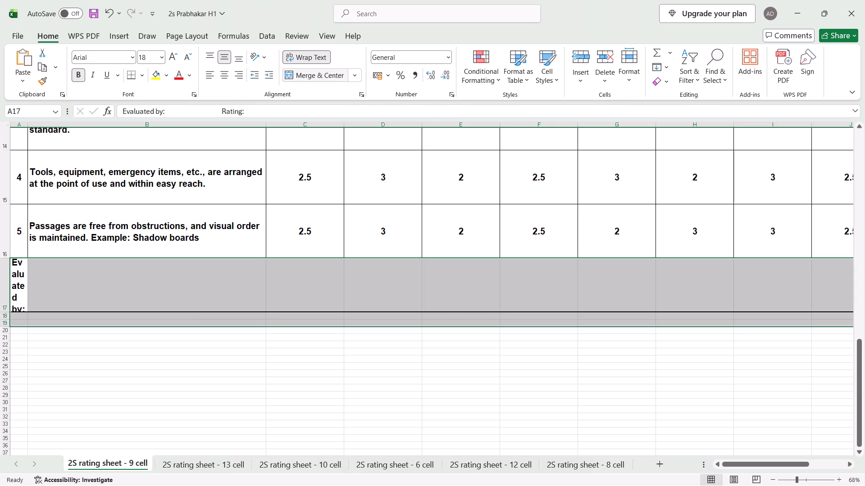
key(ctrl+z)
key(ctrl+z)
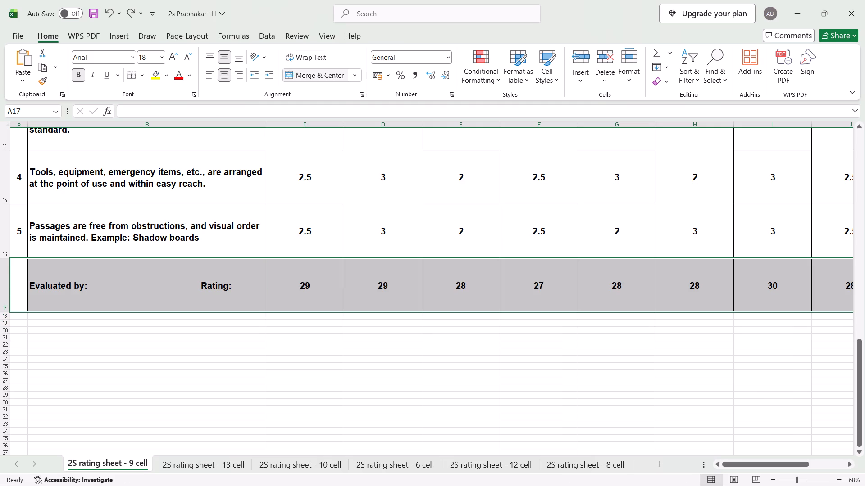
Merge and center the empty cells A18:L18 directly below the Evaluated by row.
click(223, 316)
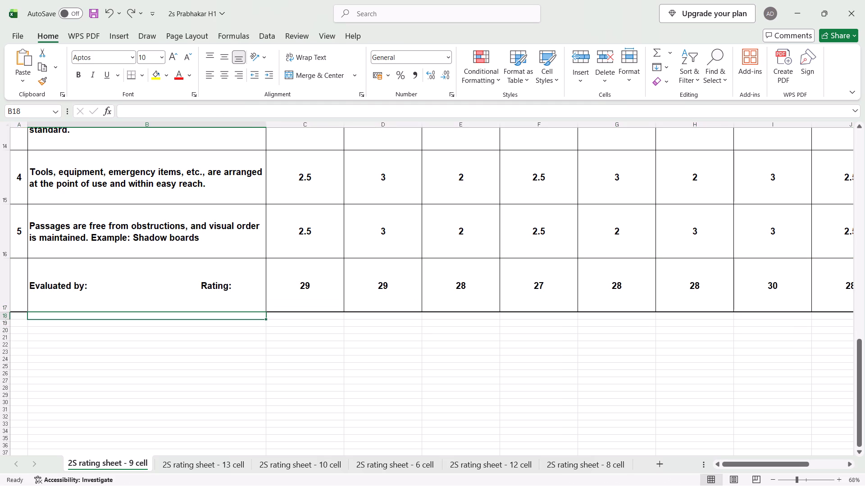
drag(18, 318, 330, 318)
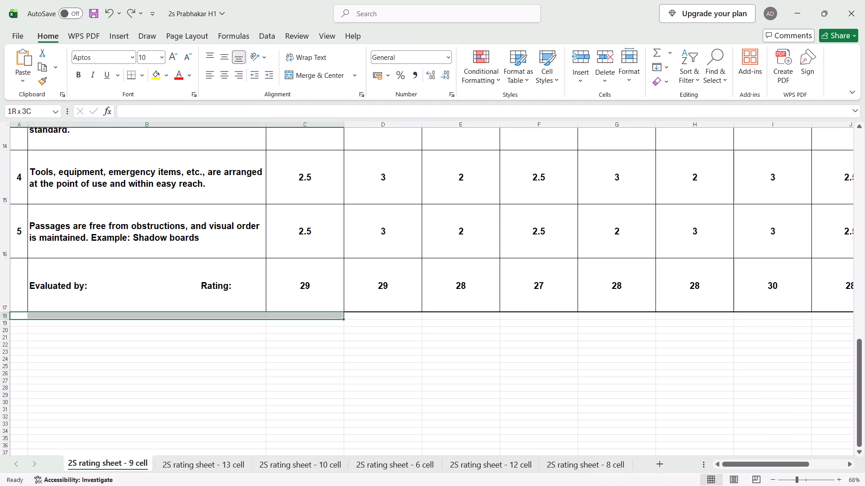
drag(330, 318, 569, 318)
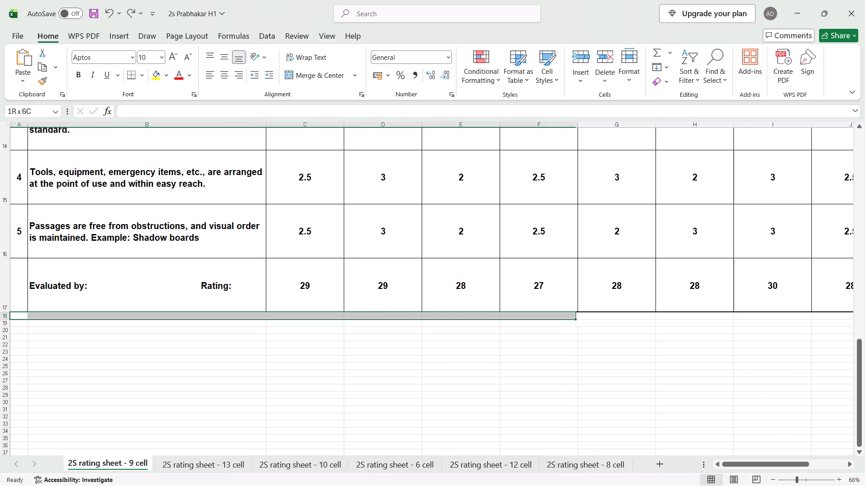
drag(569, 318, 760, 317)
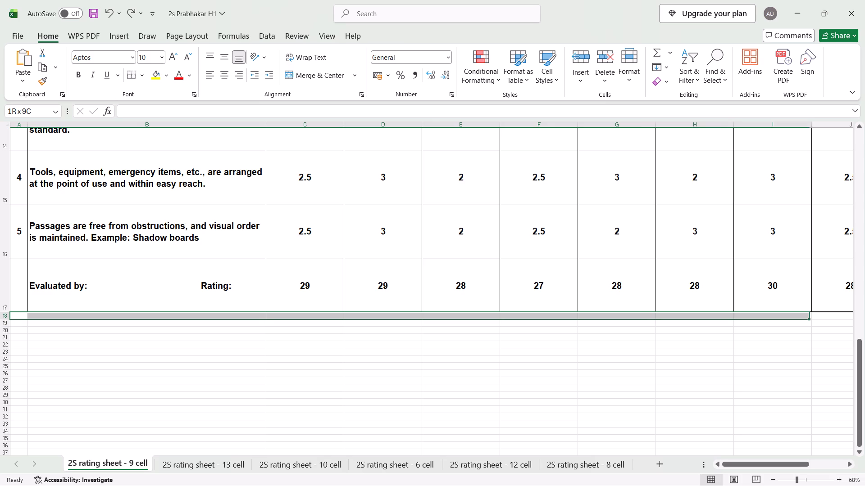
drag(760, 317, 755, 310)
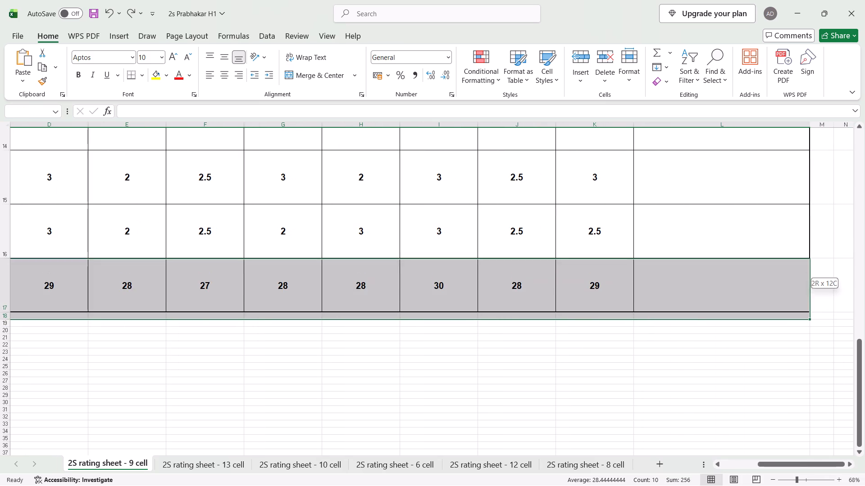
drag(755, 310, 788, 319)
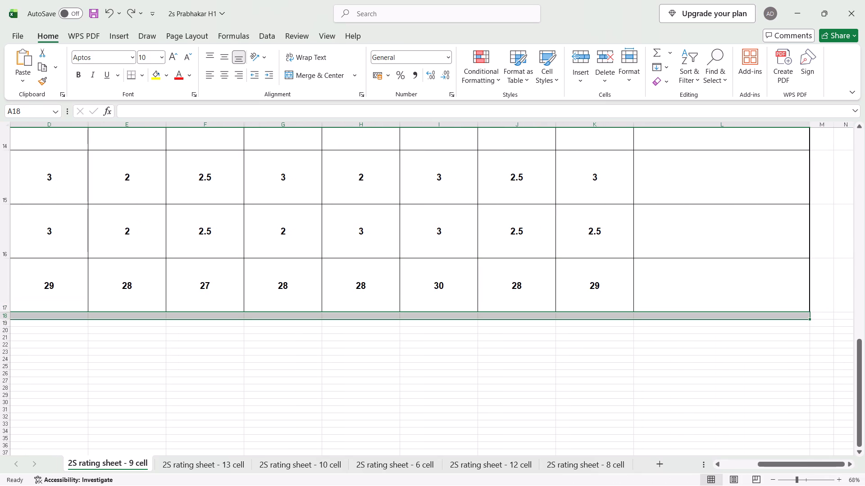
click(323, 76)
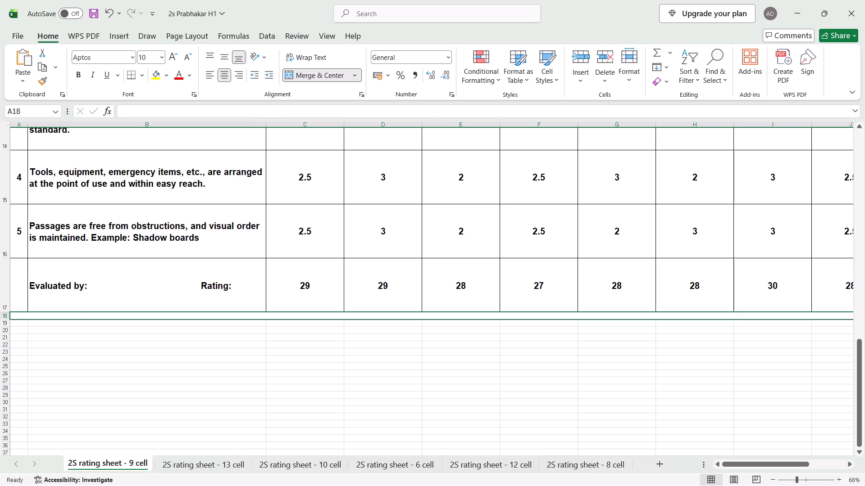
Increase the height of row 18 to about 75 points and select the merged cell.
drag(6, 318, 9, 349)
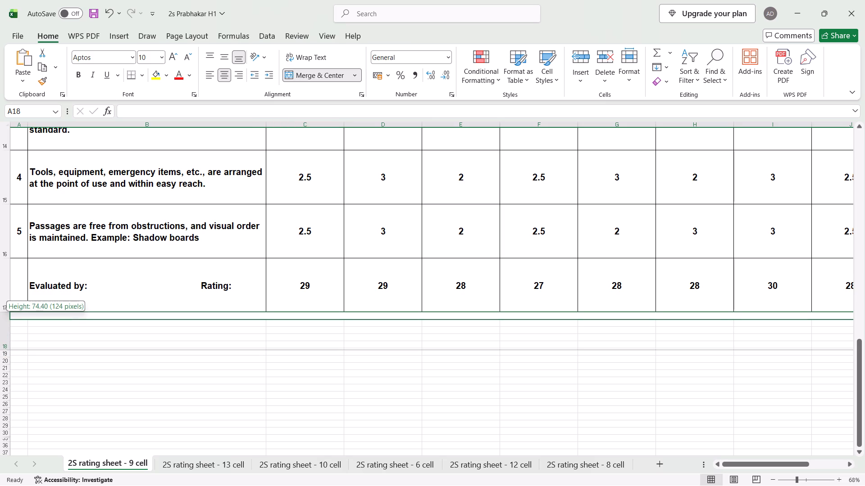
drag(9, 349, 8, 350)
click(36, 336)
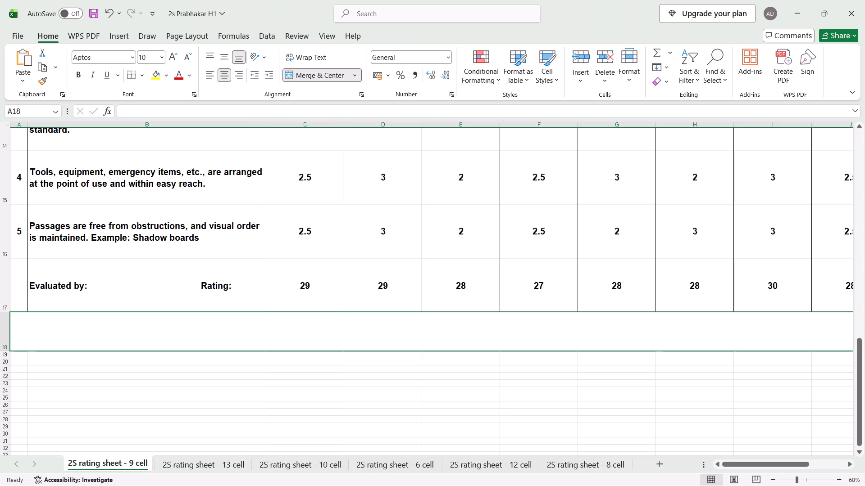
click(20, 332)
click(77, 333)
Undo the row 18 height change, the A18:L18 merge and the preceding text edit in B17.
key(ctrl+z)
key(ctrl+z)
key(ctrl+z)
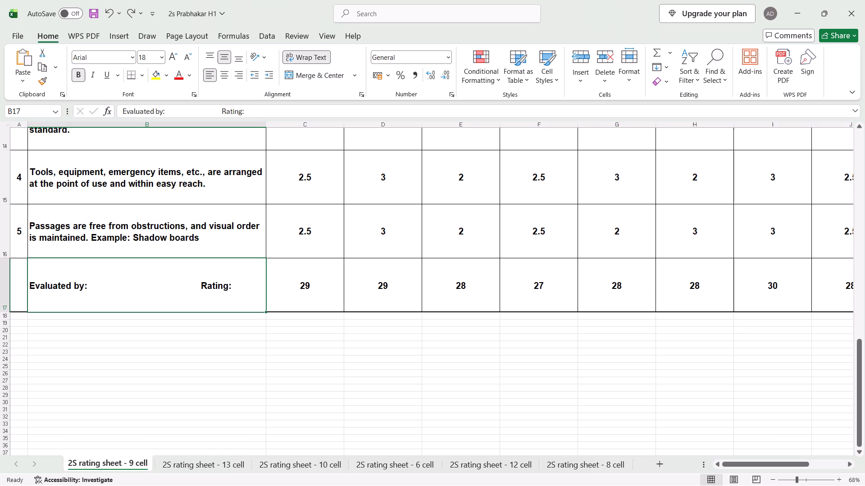
Merge and center B18:L18 directly below the Evaluated by row, leaving A18 out of the merge.
drag(36, 318, 61, 317)
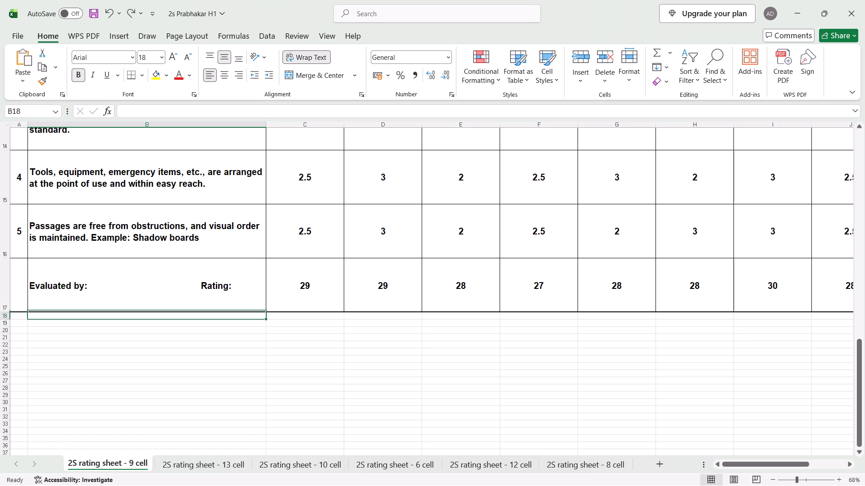
drag(61, 317, 445, 324)
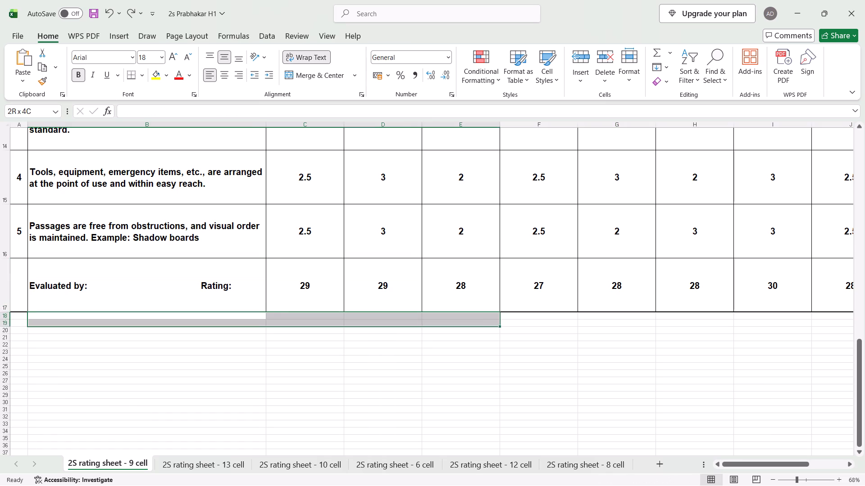
drag(445, 324, 637, 318)
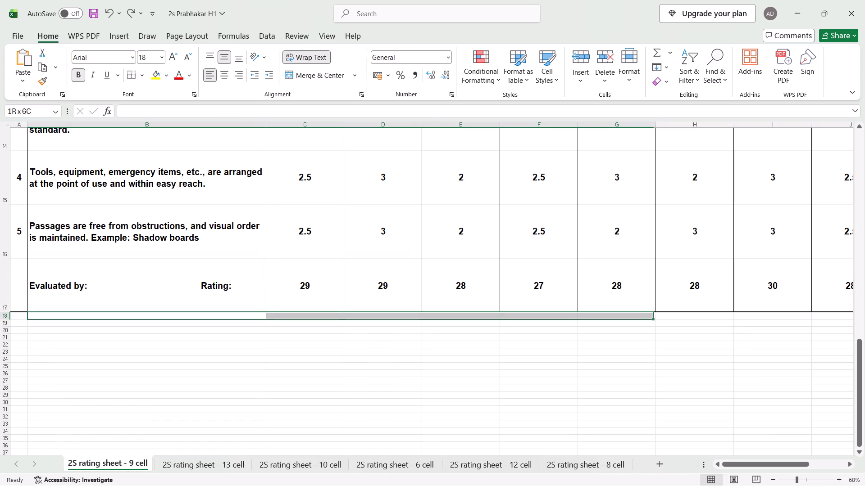
drag(637, 318, 828, 319)
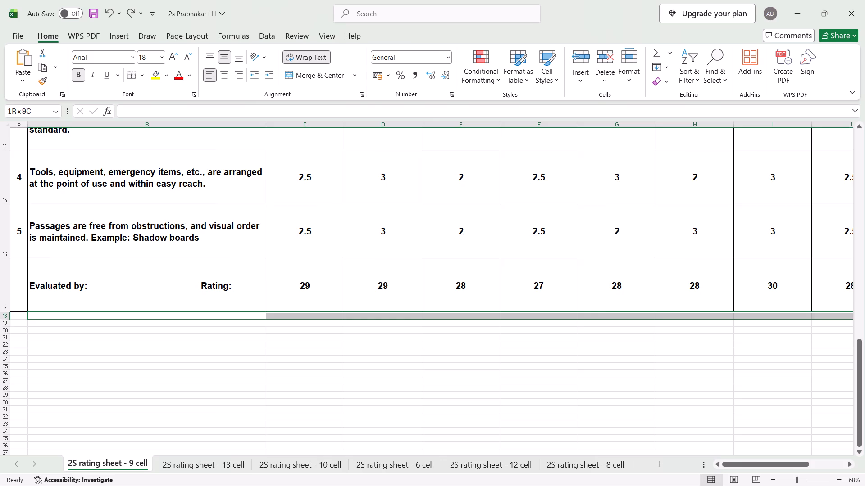
drag(828, 319, 821, 314)
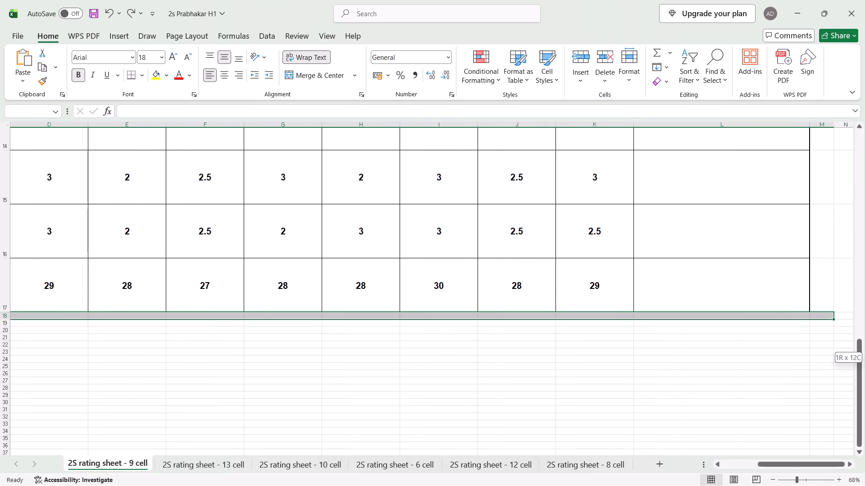
drag(821, 314, 804, 316)
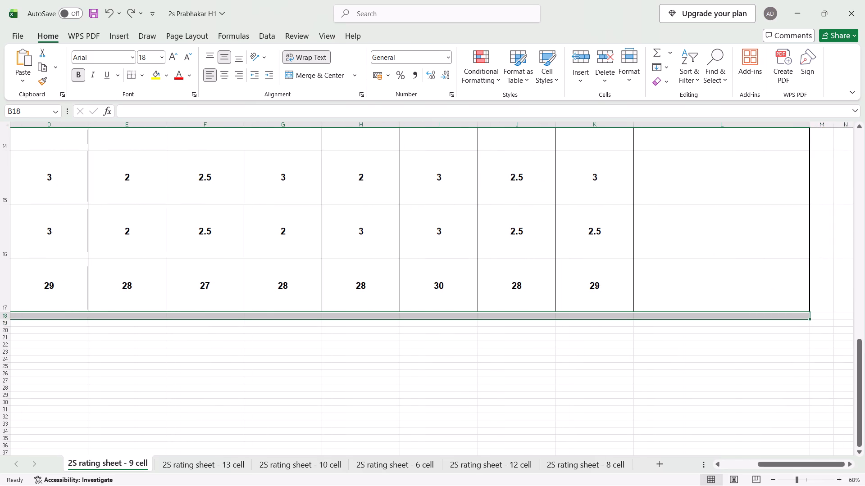
click(316, 72)
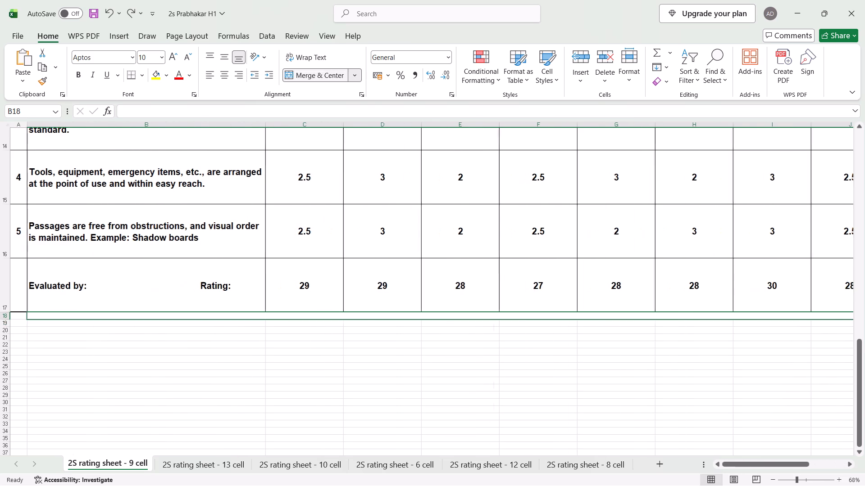
click(298, 316)
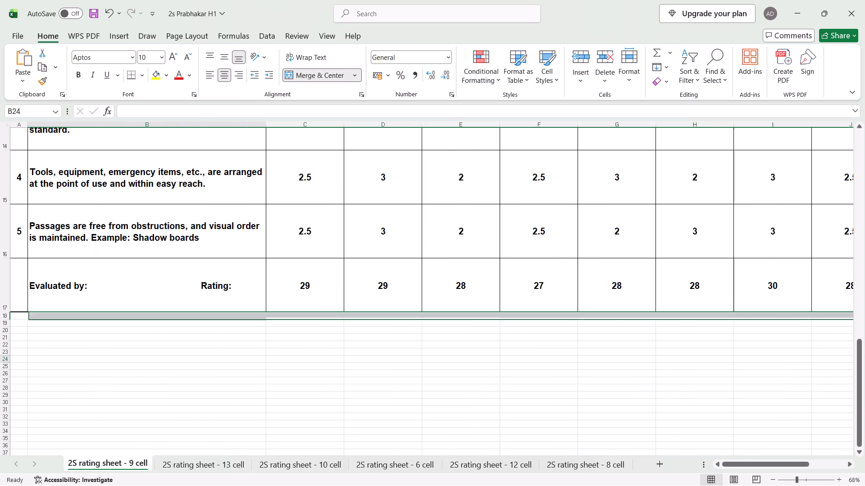
click(191, 362)
click(63, 333)
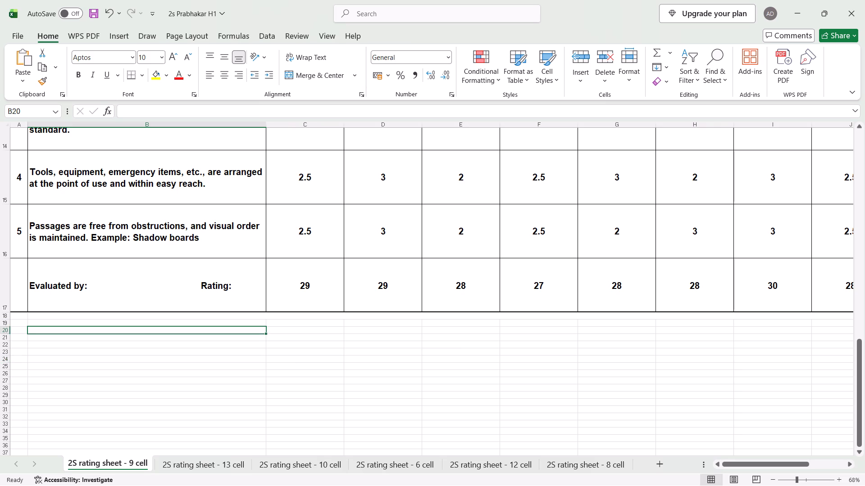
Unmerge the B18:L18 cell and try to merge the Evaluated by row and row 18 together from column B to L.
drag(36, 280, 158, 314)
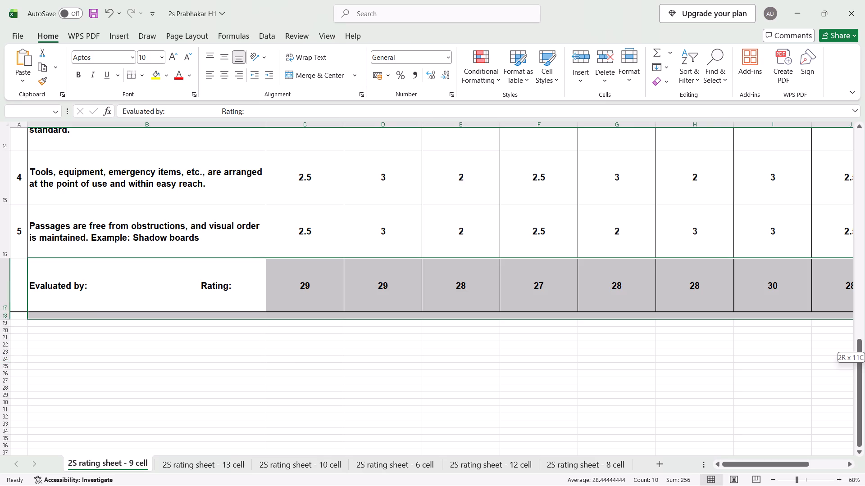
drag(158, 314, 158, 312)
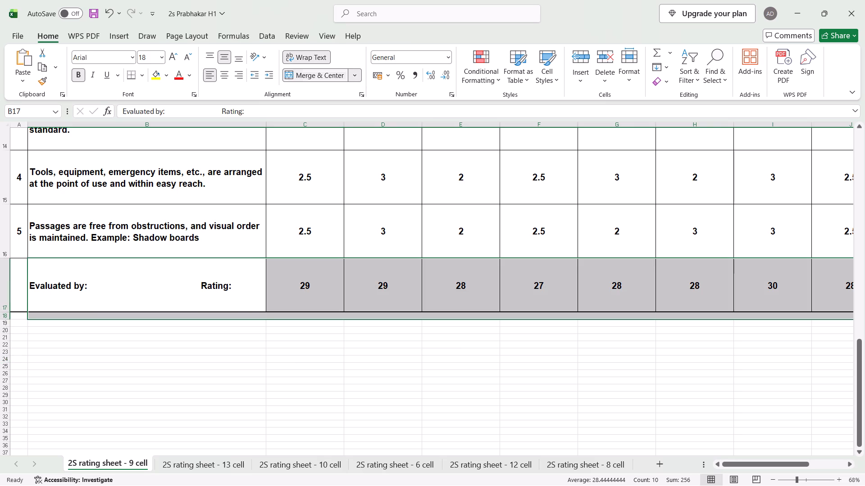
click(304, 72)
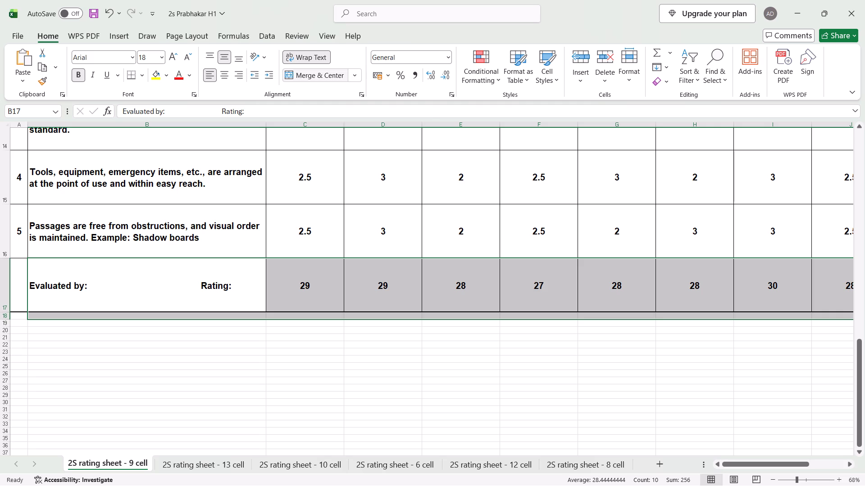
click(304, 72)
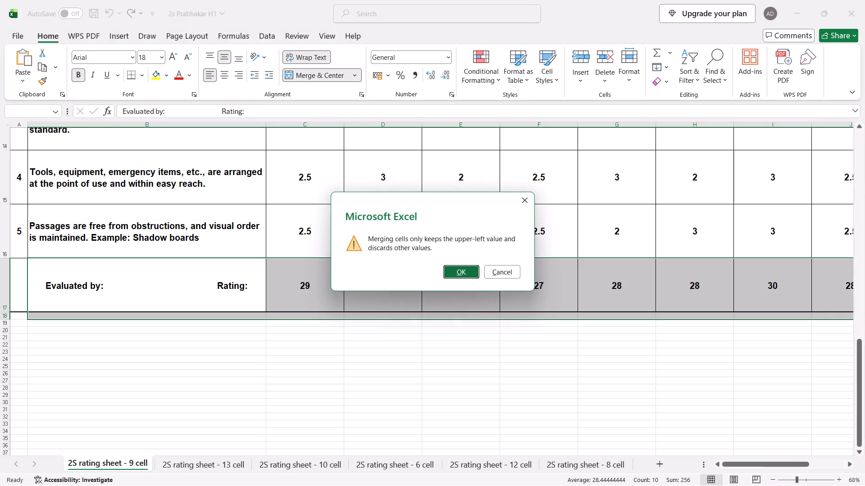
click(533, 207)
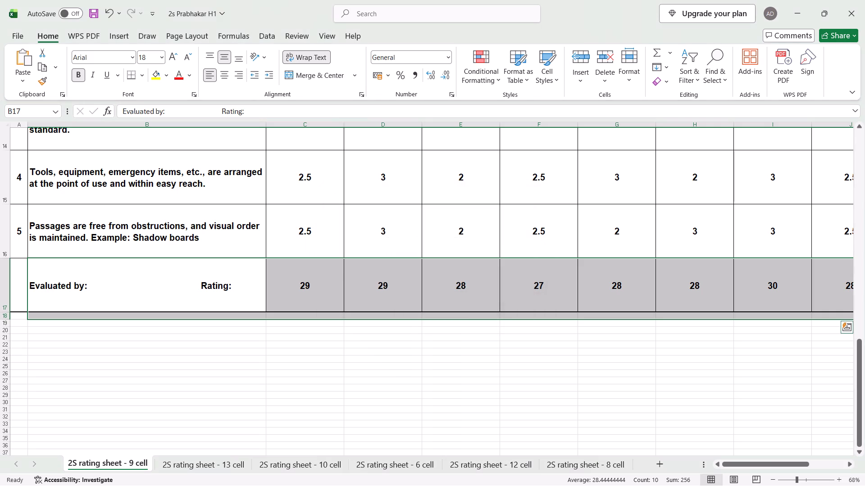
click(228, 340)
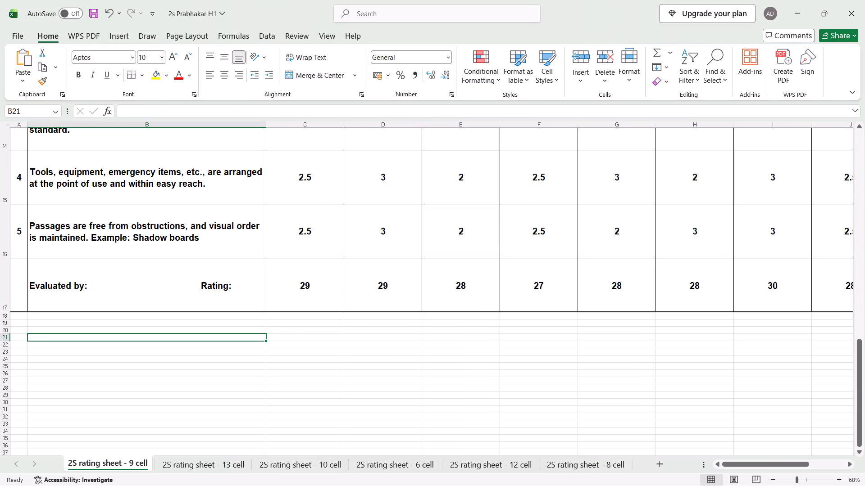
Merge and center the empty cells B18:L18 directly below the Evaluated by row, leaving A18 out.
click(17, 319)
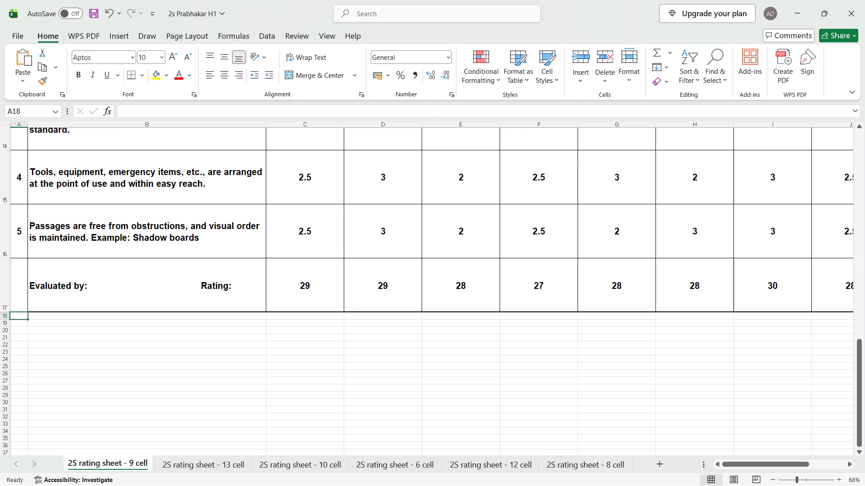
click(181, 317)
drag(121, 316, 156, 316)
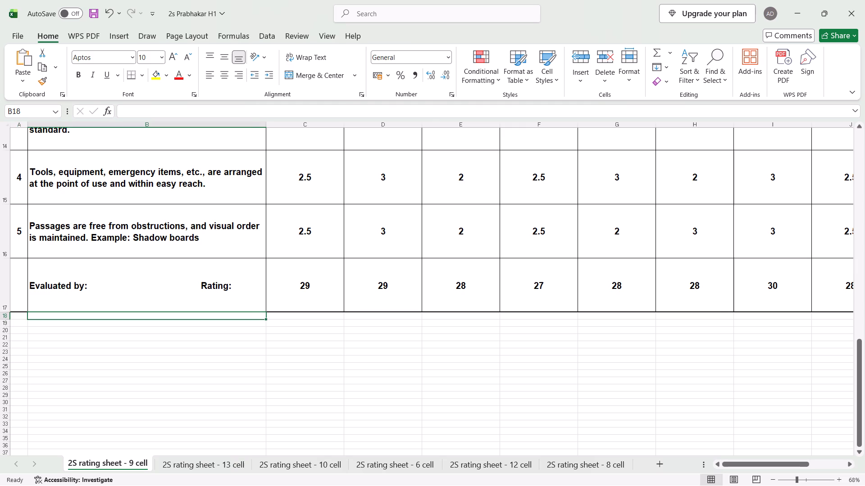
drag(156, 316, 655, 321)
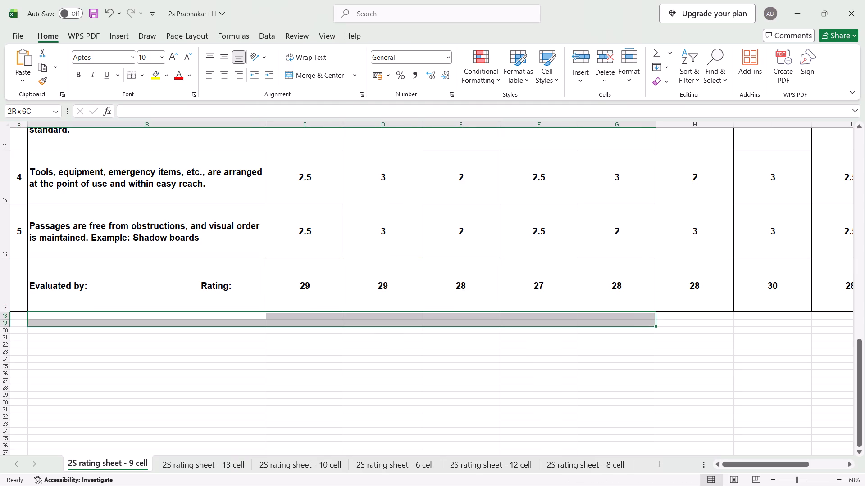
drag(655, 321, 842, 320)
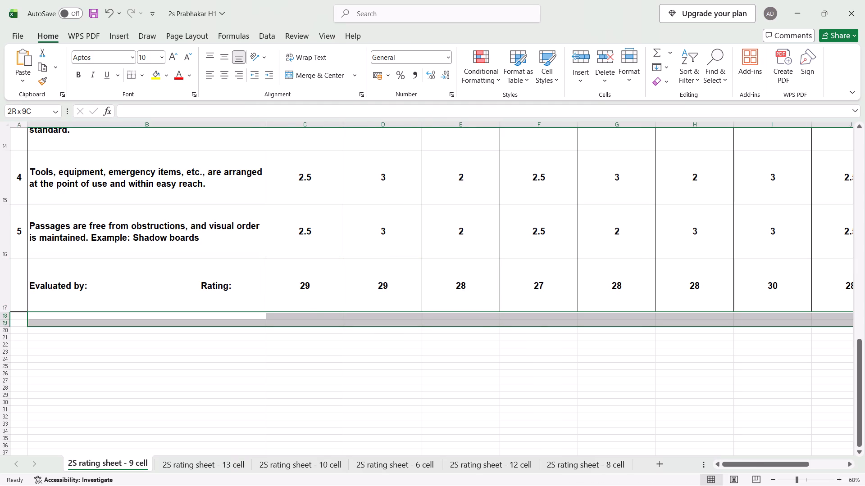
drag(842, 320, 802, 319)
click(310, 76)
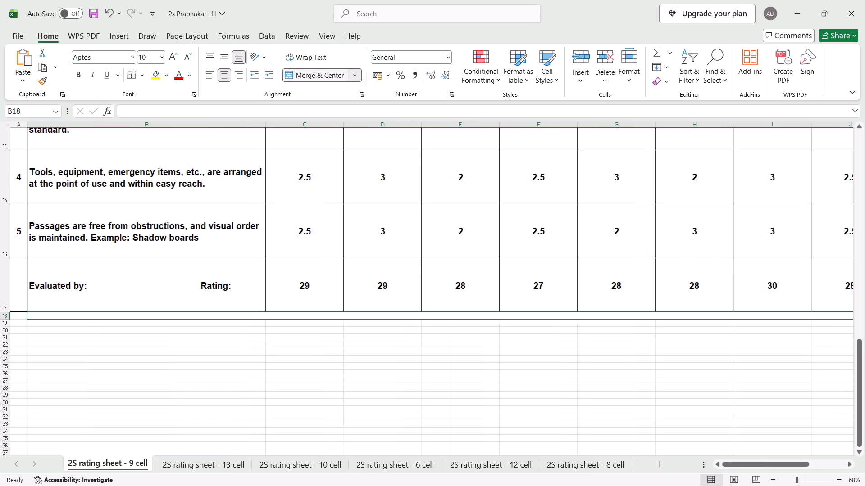
Apply borders to the merged B18:L18 cell and add a right border to A18.
click(187, 326)
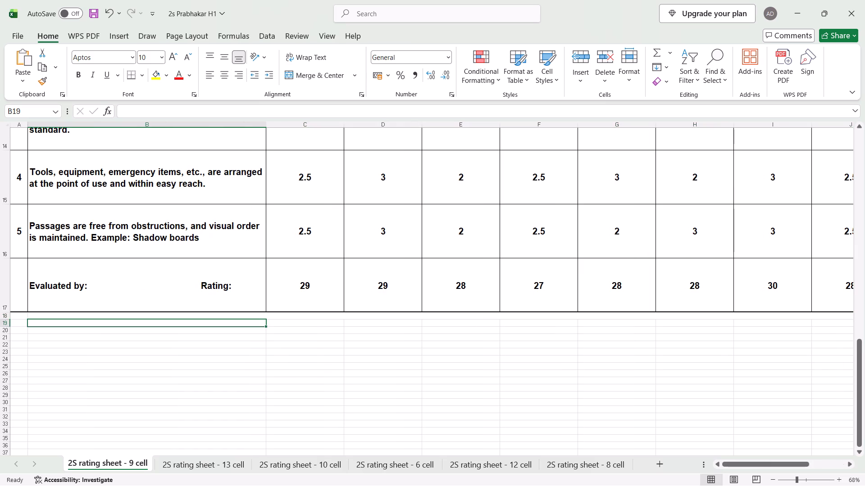
click(70, 315)
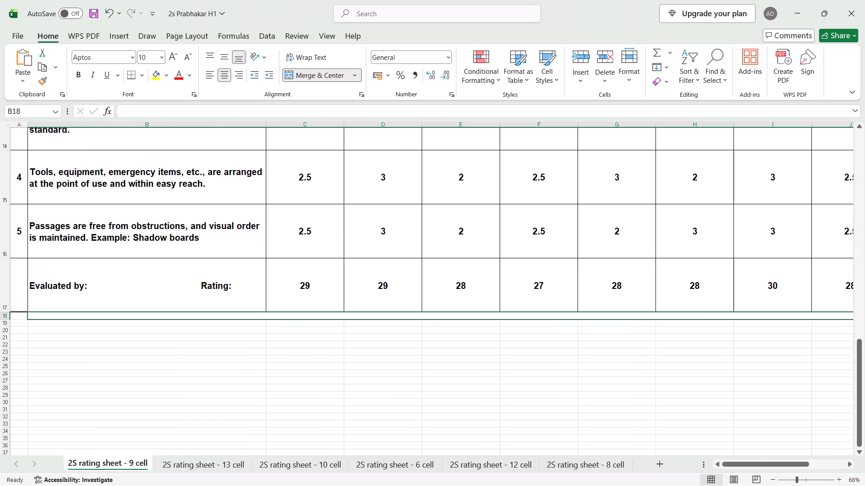
click(127, 72)
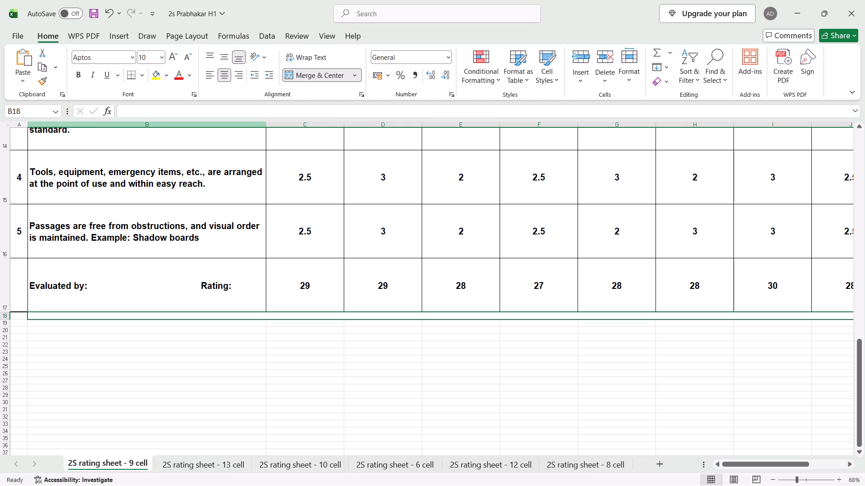
click(24, 315)
click(145, 76)
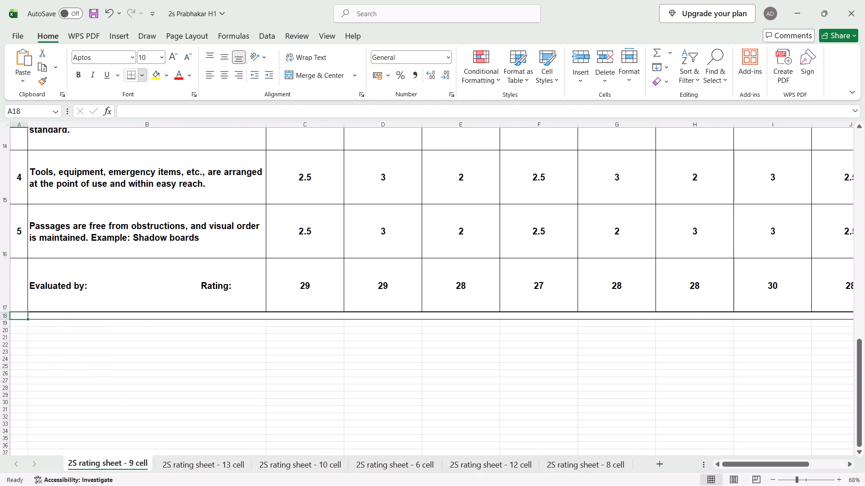
click(160, 153)
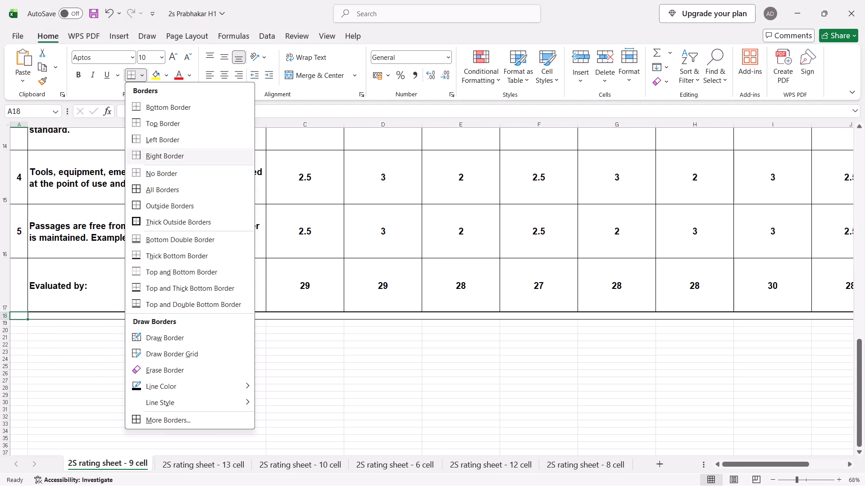
click(94, 331)
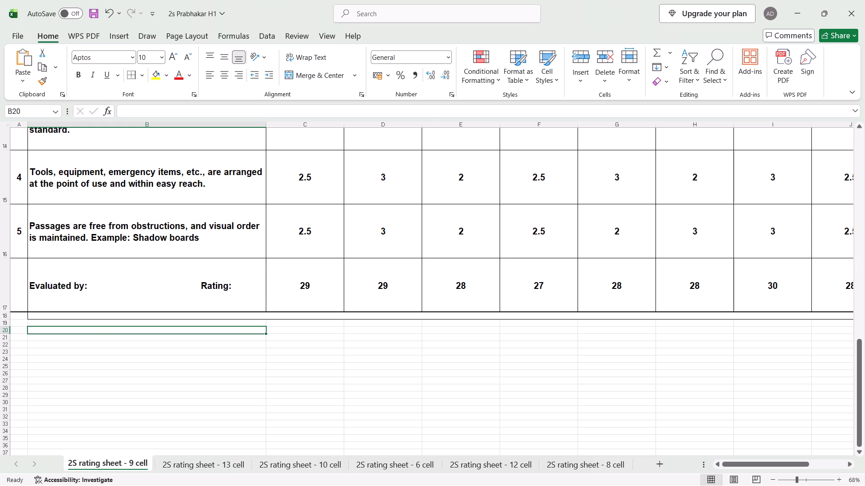
Increase the height of row 18 to about 74 points.
drag(5, 318, 7, 349)
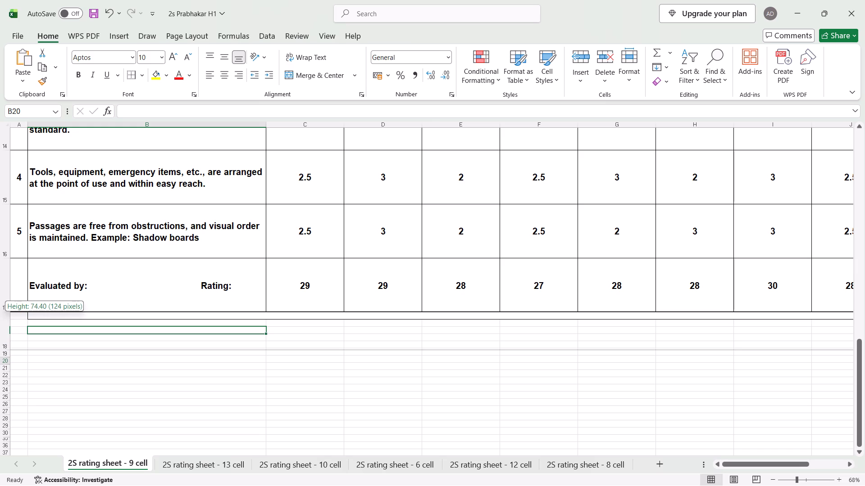
drag(7, 349, 8, 346)
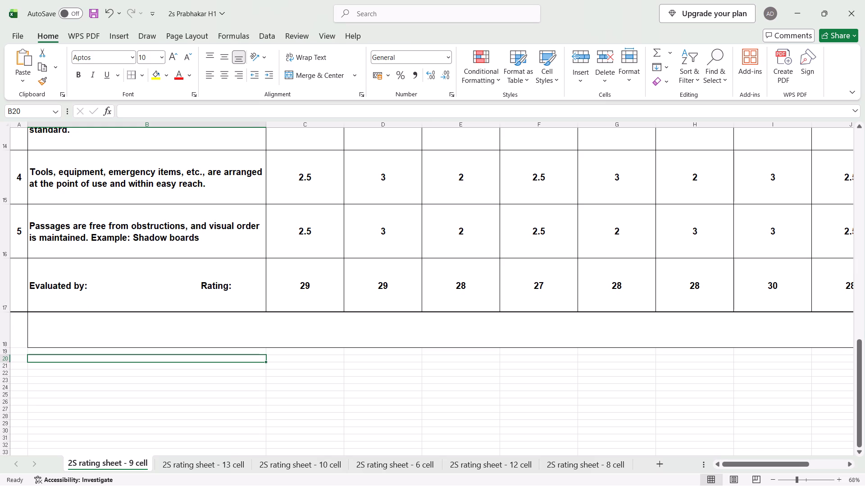
Unmerge the B18:L18 cell below the Evaluated by row.
click(127, 324)
drag(85, 274, 151, 312)
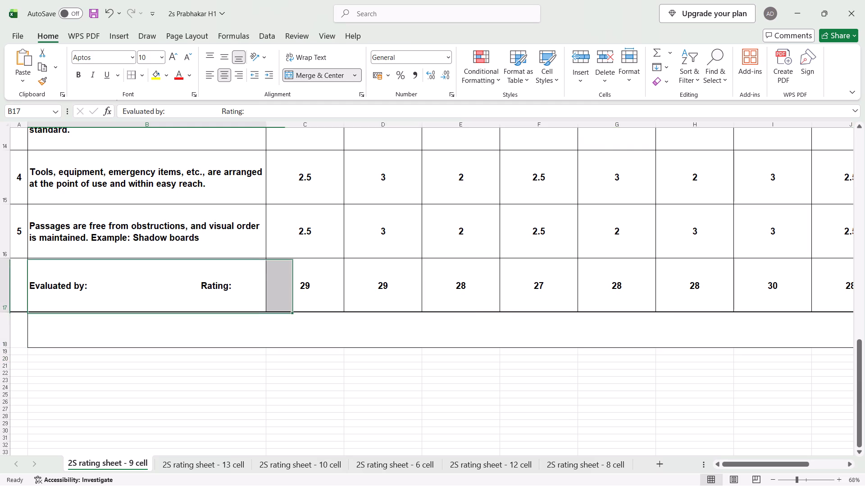
drag(151, 312, 123, 307)
click(125, 330)
drag(101, 330, 82, 329)
click(82, 329)
click(82, 329)
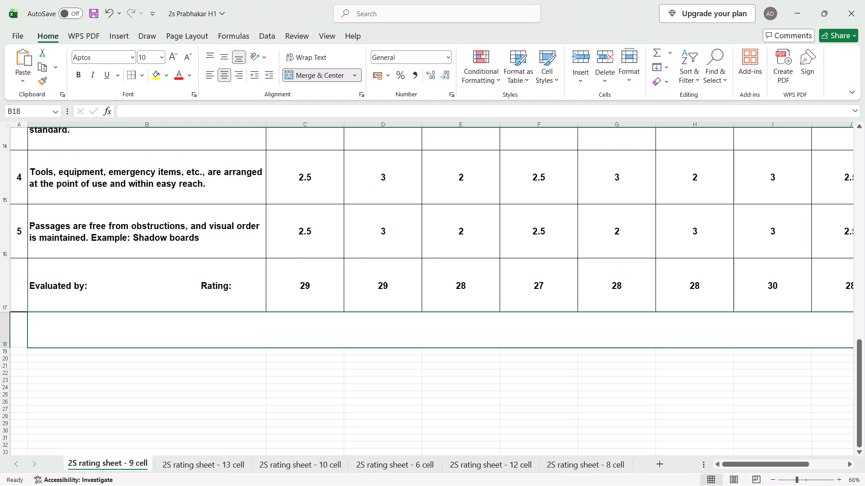
click(308, 71)
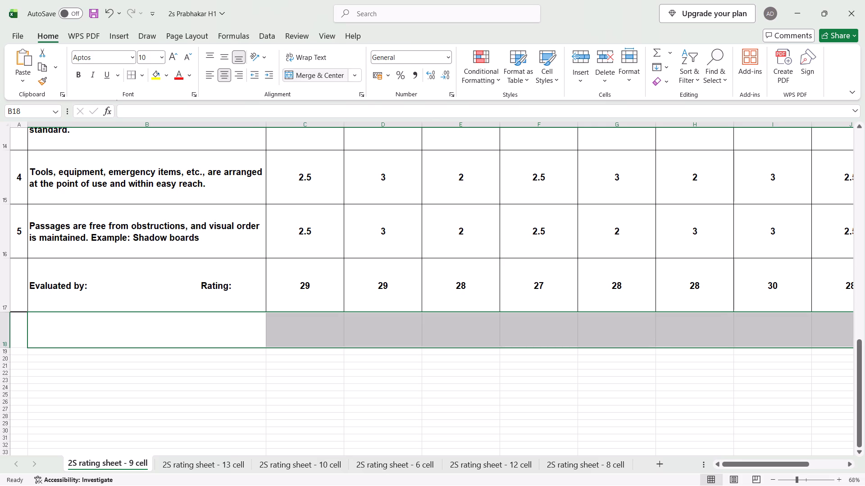
Merge and center the Evaluated by cell B17 with the empty cell B18 below it.
click(139, 321)
drag(56, 273, 147, 329)
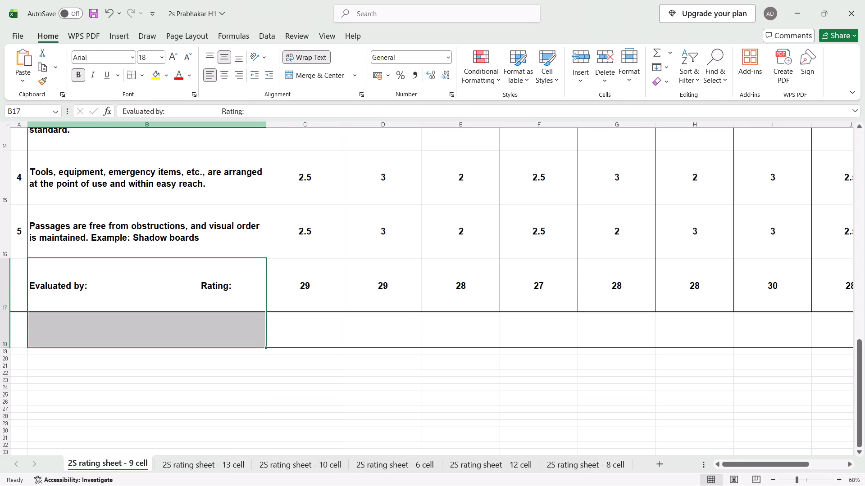
click(316, 77)
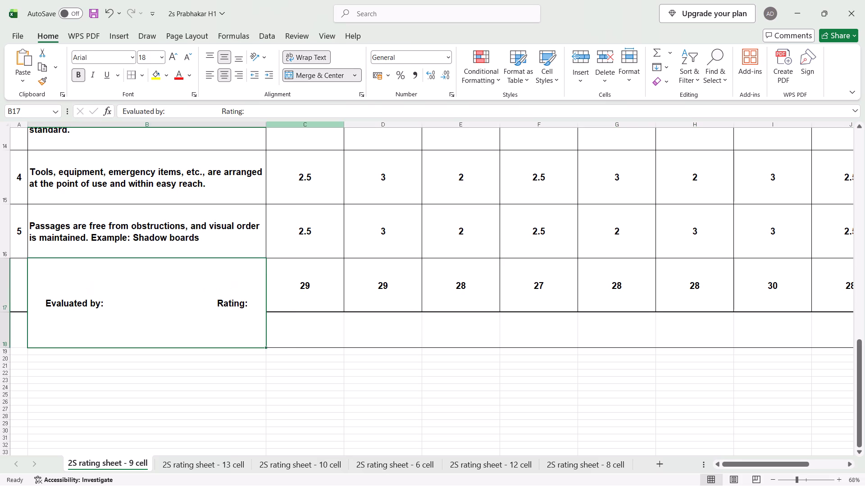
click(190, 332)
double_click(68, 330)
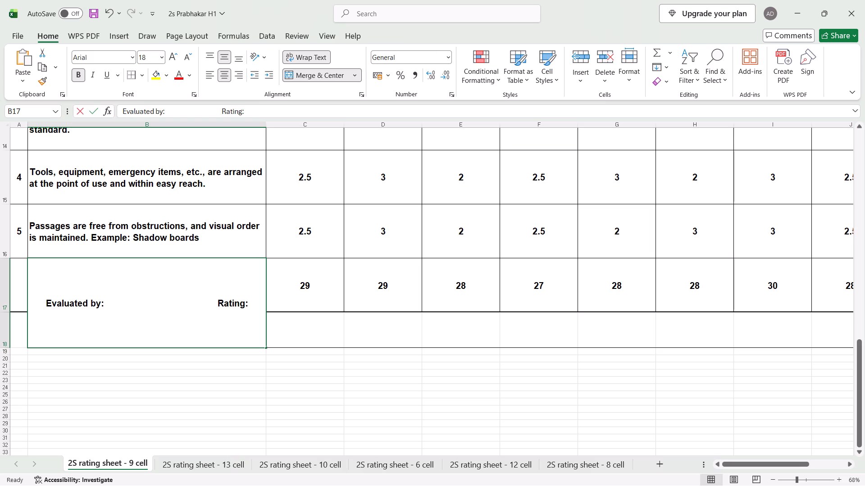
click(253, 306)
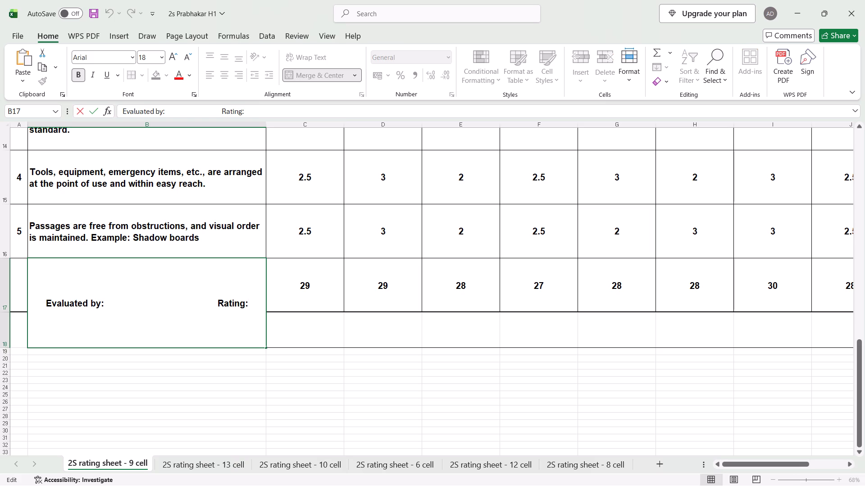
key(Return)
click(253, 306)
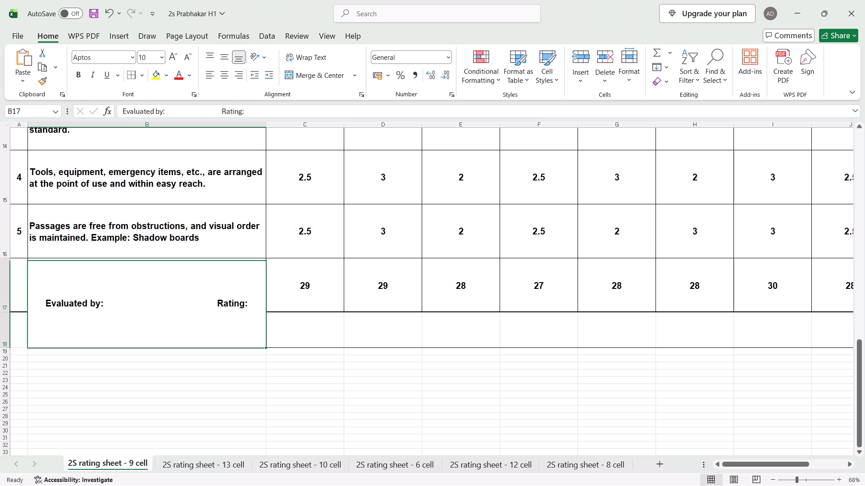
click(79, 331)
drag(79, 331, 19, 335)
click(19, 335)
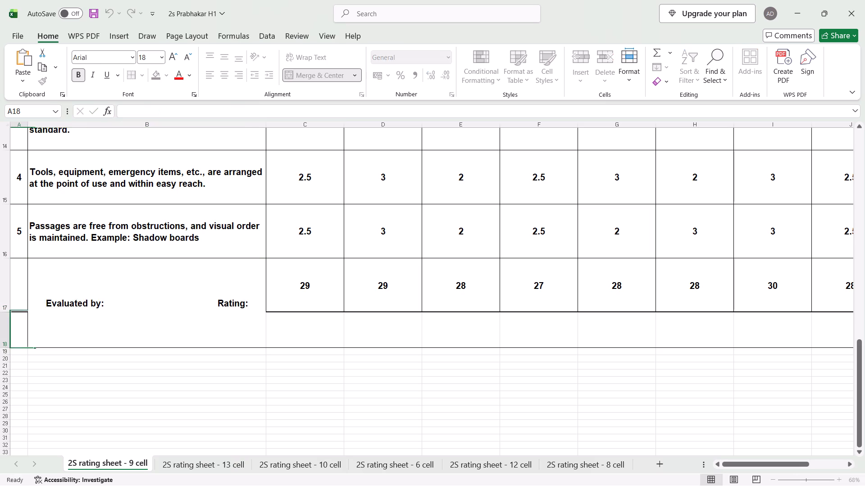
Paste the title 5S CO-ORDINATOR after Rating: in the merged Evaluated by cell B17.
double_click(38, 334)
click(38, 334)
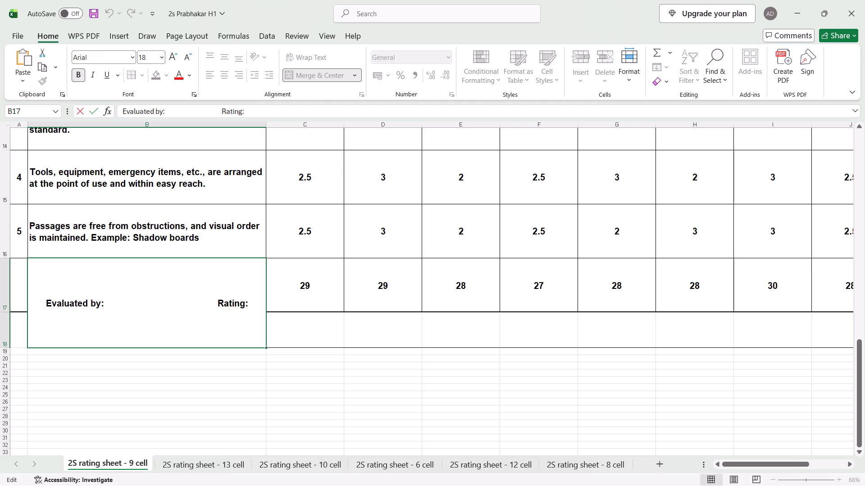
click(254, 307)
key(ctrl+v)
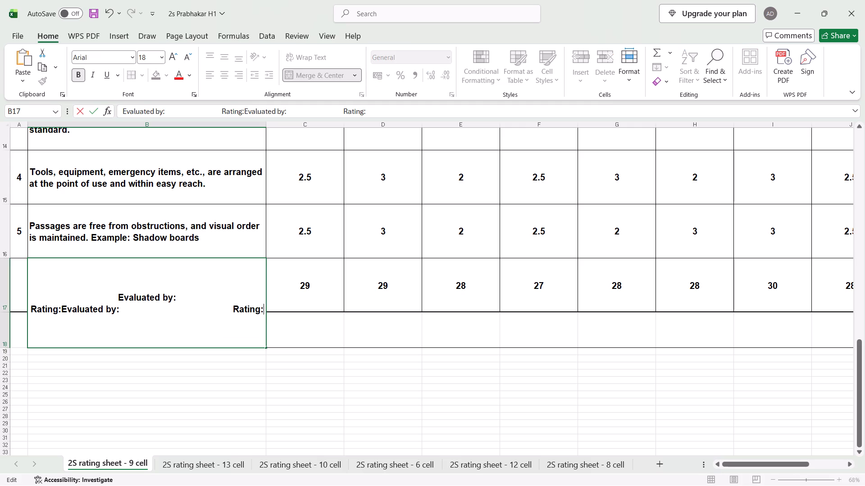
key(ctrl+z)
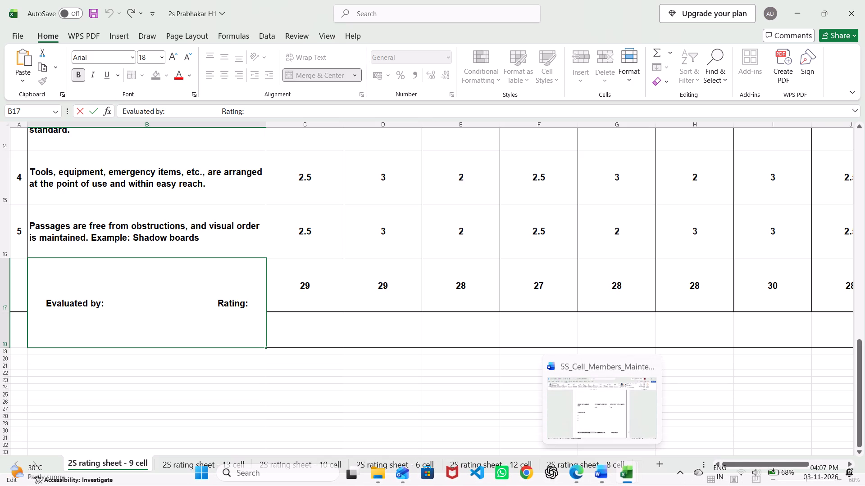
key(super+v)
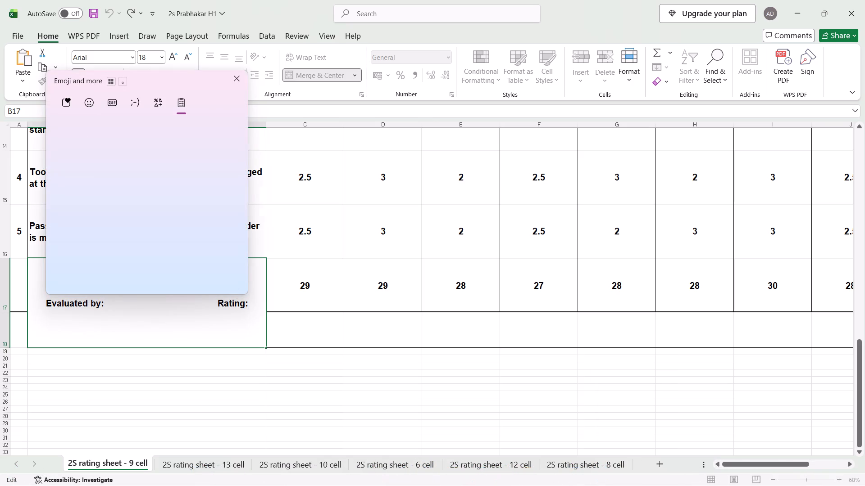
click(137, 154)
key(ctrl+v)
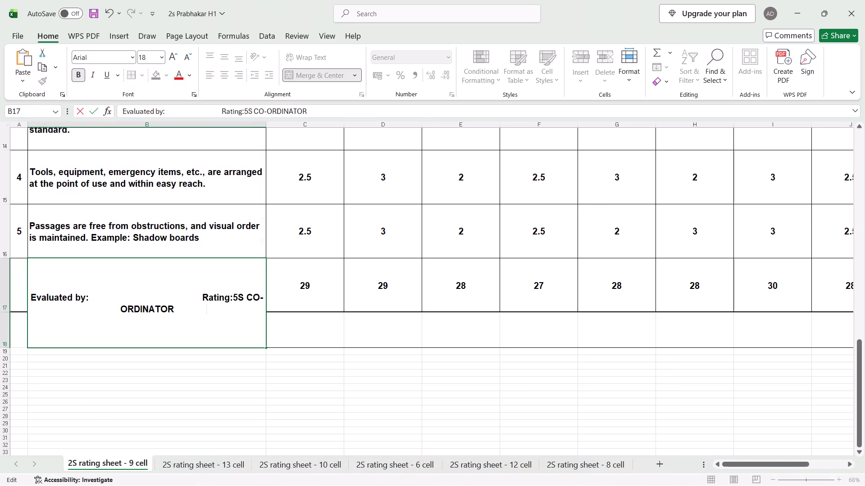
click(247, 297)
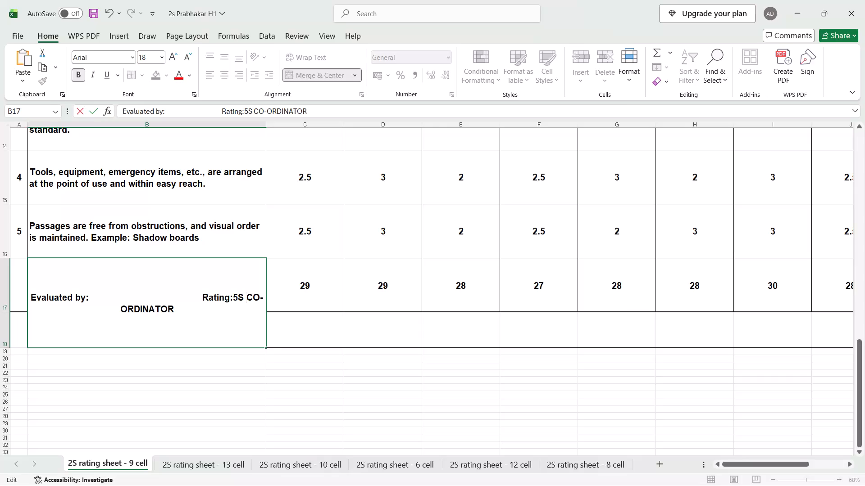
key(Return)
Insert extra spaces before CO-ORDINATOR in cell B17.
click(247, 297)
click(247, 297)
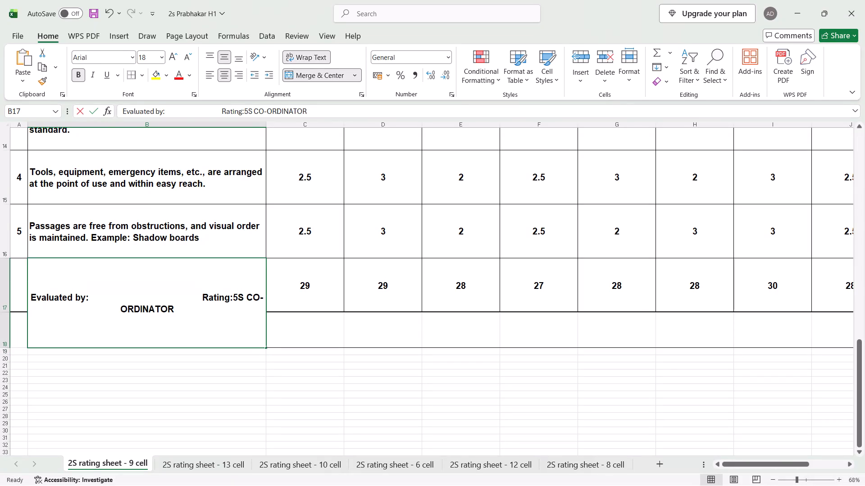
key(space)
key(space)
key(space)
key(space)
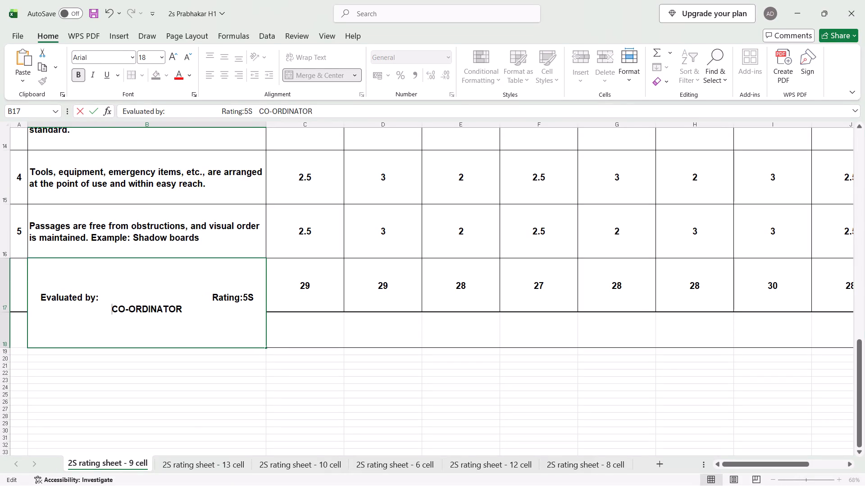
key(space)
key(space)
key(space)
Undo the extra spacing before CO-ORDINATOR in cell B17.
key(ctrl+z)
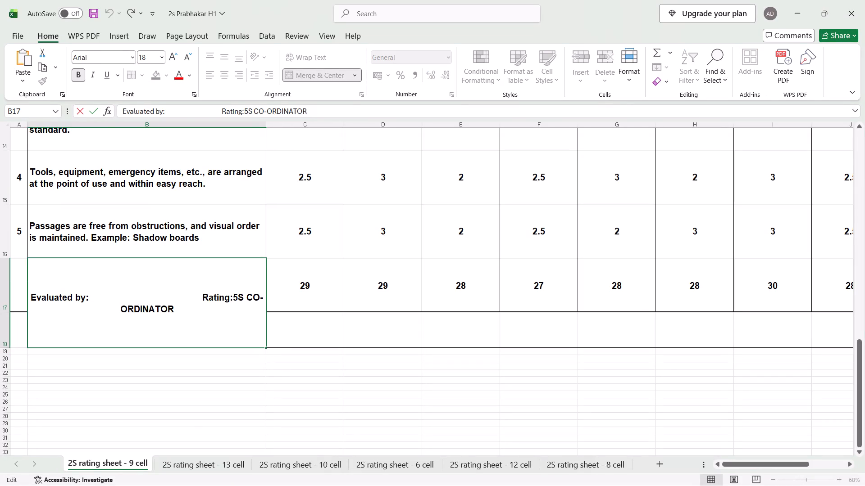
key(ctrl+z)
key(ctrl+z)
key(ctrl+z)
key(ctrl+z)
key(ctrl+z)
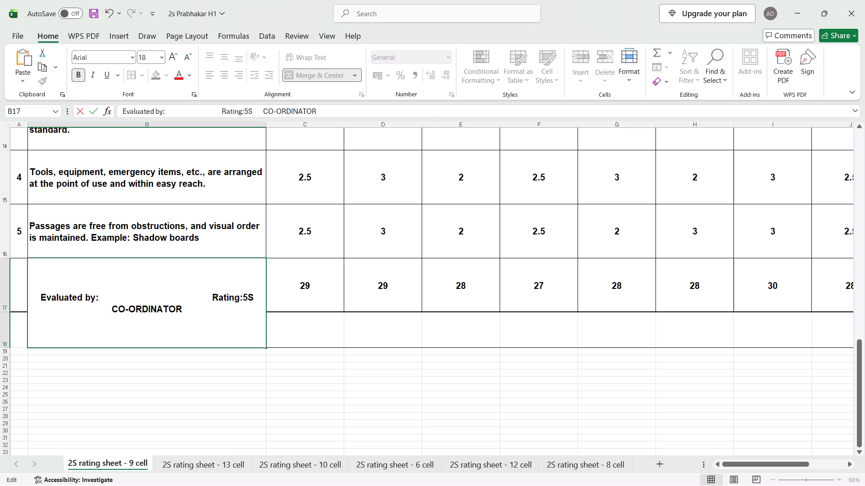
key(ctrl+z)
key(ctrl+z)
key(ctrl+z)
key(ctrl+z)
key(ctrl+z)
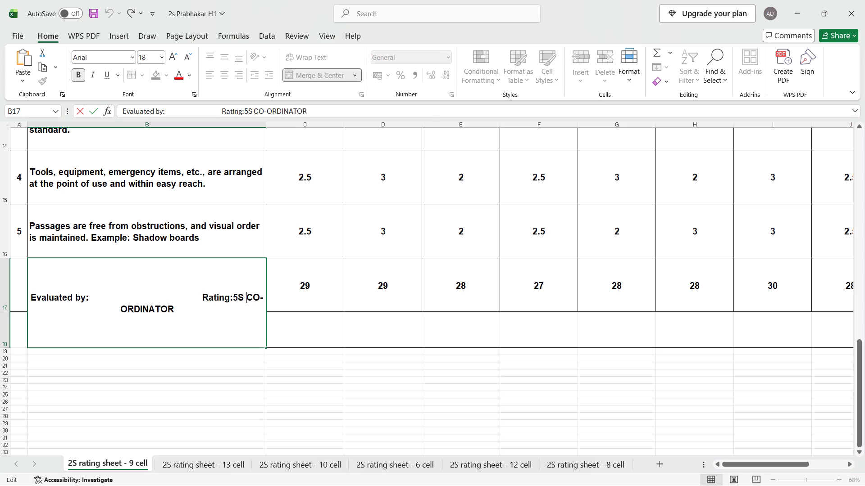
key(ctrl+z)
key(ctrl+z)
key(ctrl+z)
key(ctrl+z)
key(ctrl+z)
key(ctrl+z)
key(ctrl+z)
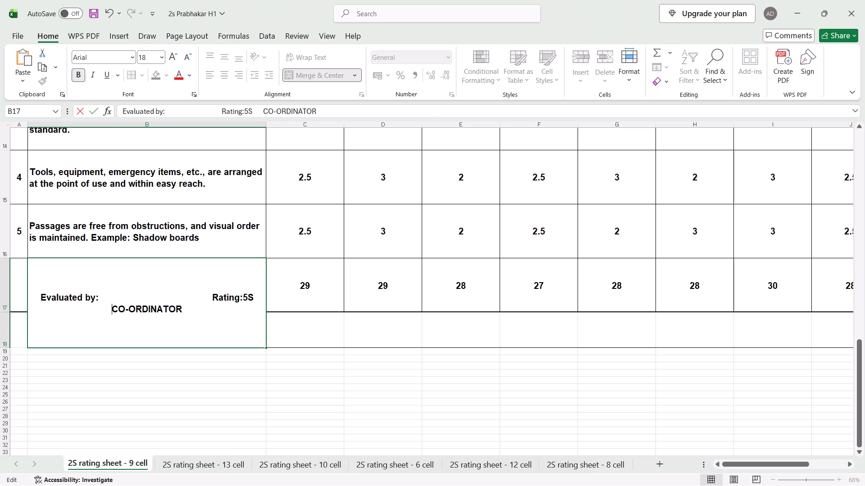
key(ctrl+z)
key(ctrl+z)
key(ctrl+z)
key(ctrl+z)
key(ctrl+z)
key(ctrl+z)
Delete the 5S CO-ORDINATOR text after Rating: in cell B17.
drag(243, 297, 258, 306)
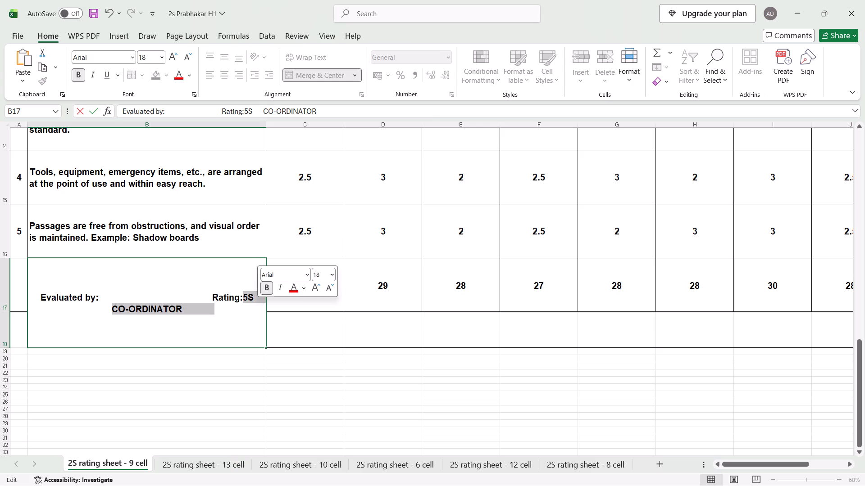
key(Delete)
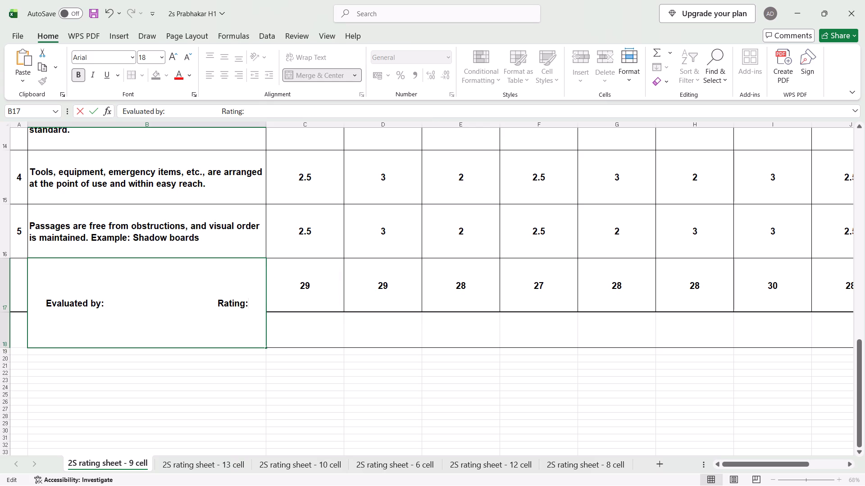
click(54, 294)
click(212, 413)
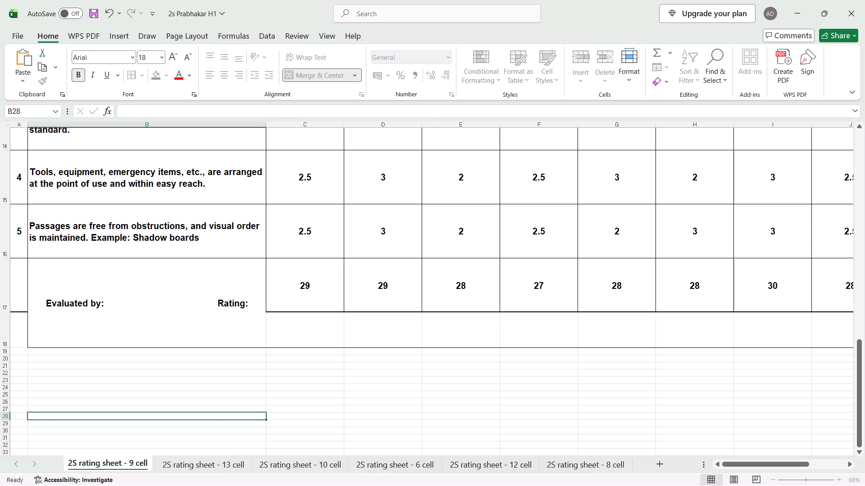
Unmerge the Evaluated by cell B17 from the cell B18 below it.
click(160, 303)
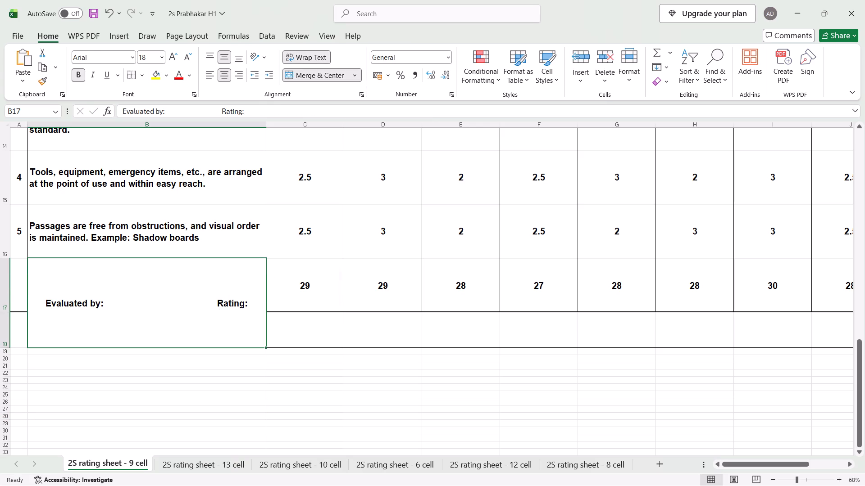
click(314, 76)
click(136, 292)
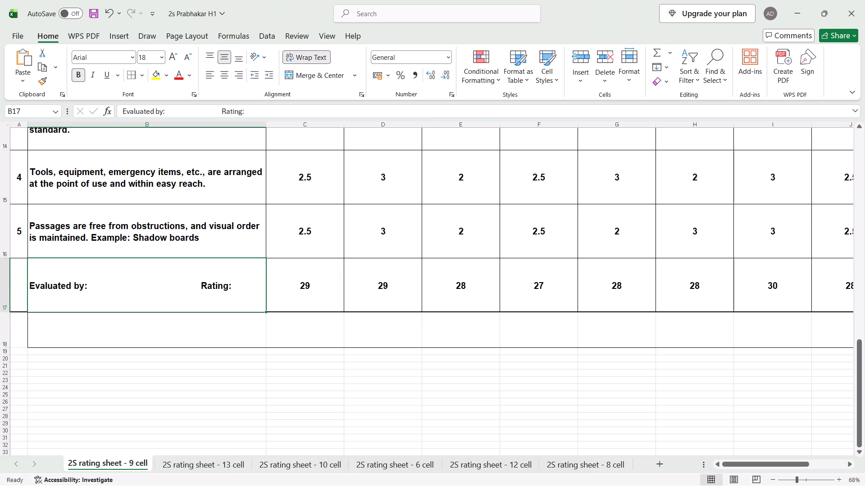
click(166, 344)
click(127, 337)
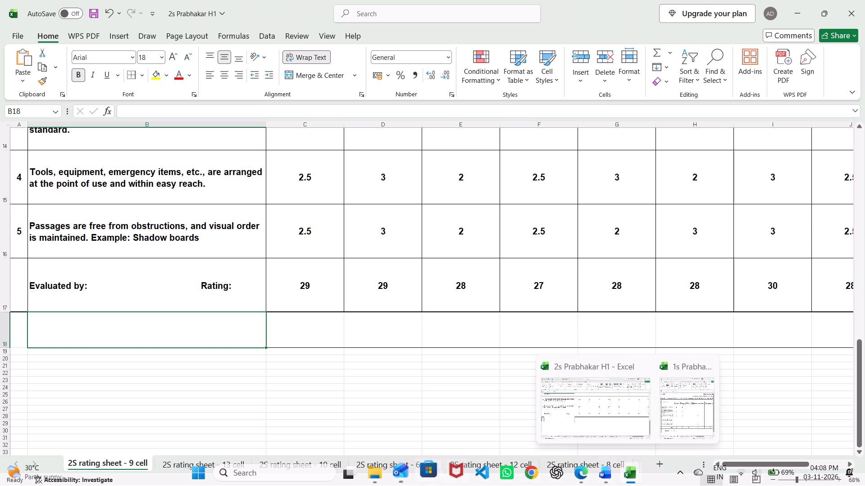
Open the 1S rating workbook from Downloads and examine how its Evaluated by row is laid out.
click(381, 478)
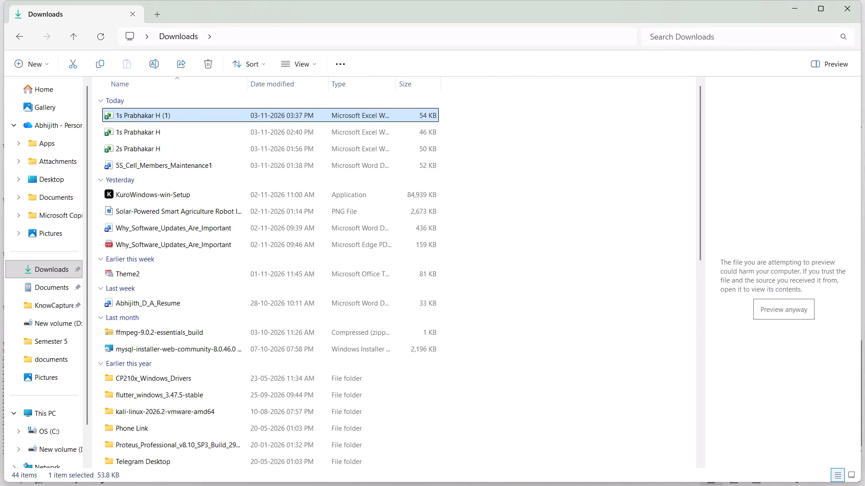
click(162, 111)
double_click(152, 127)
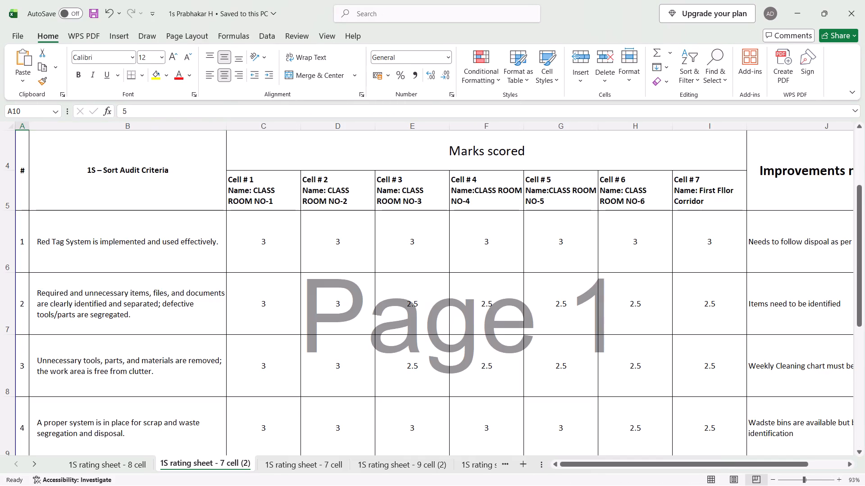
scroll(236, 300, down, 3)
scroll(236, 300, up, 1)
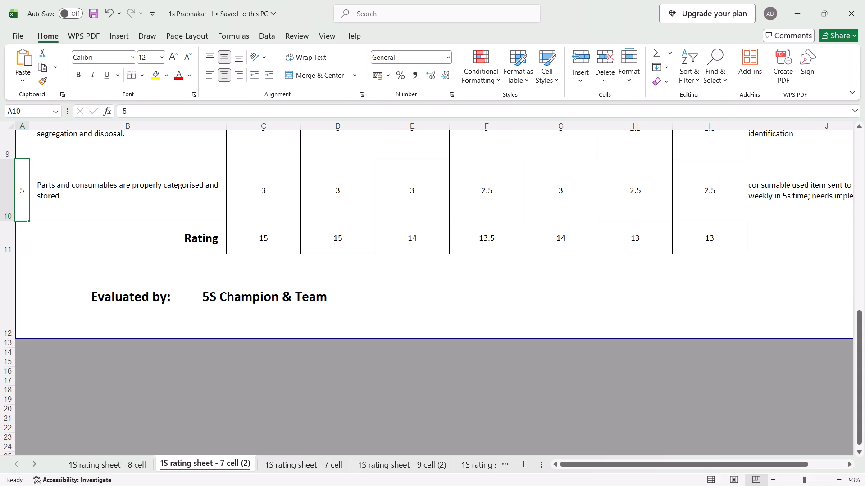
click(802, 15)
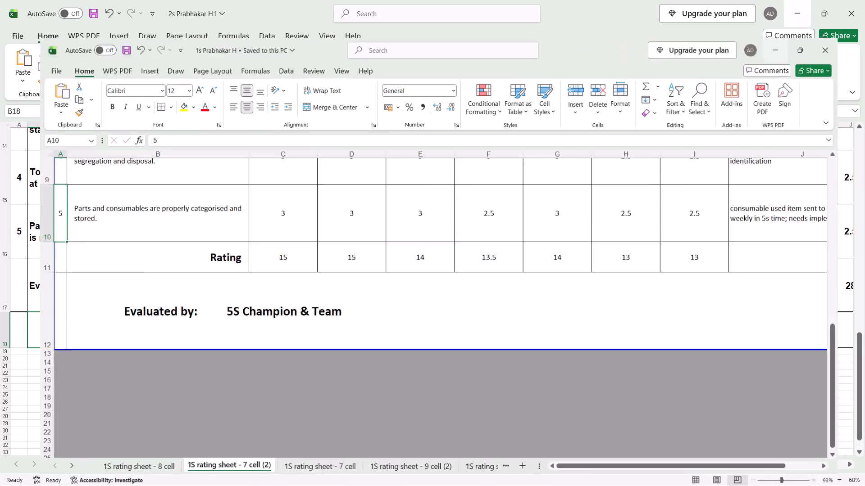
Merge and center B18:L18 below the Evaluated by row of the 2S rating sheet - 9 cell.
click(227, 338)
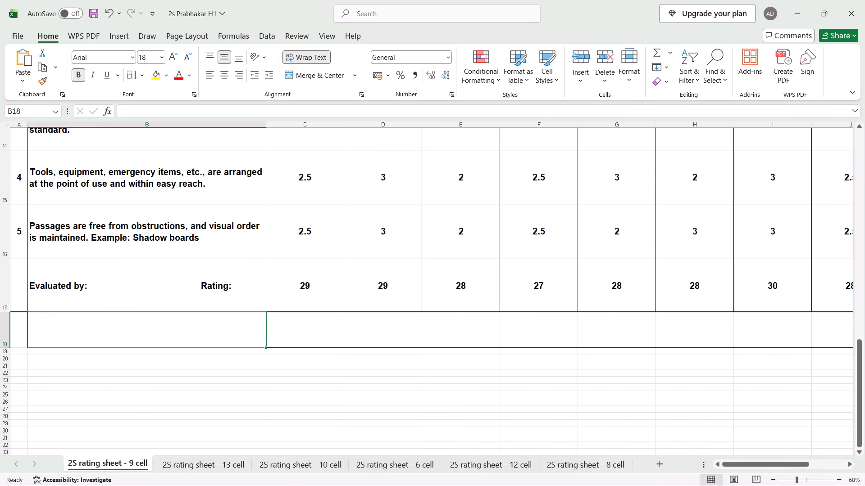
drag(142, 331, 703, 337)
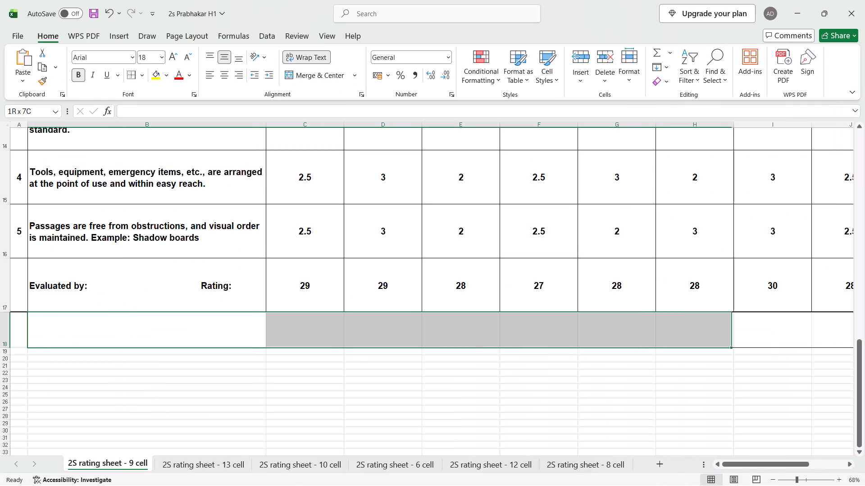
drag(703, 337, 729, 331)
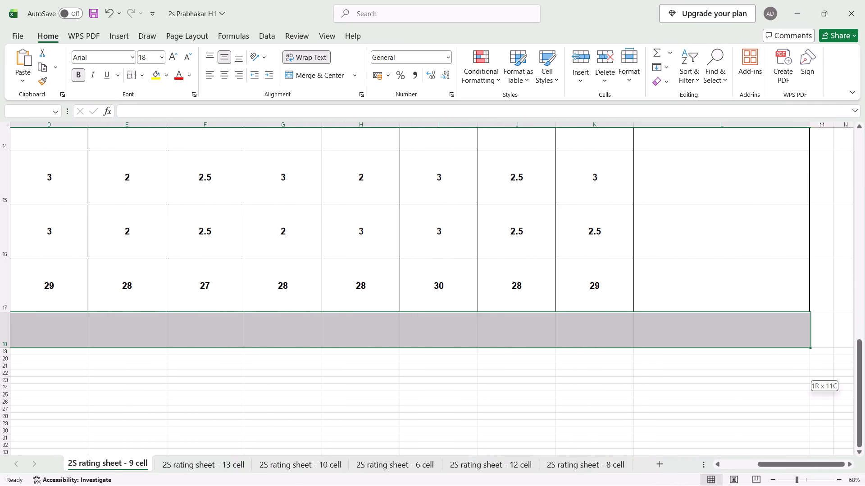
drag(729, 331, 732, 331)
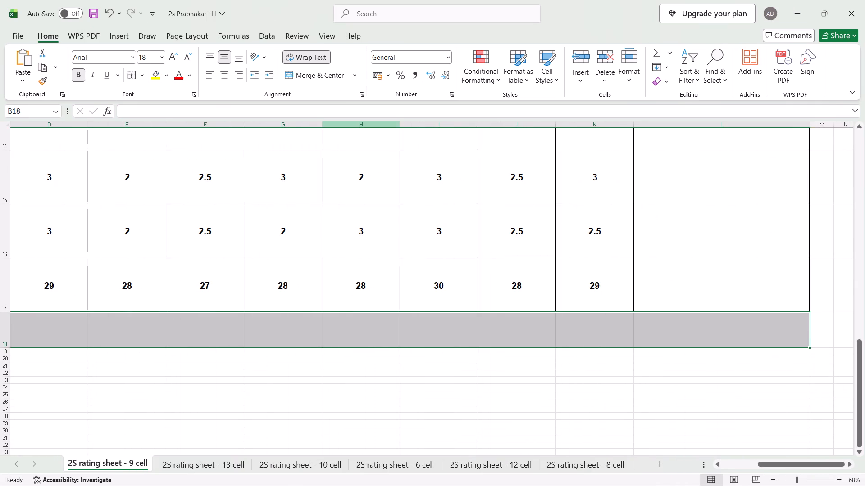
click(319, 76)
Paste the title 5S CO-ORDINATOR into the merged B18:L18 cell.
click(121, 332)
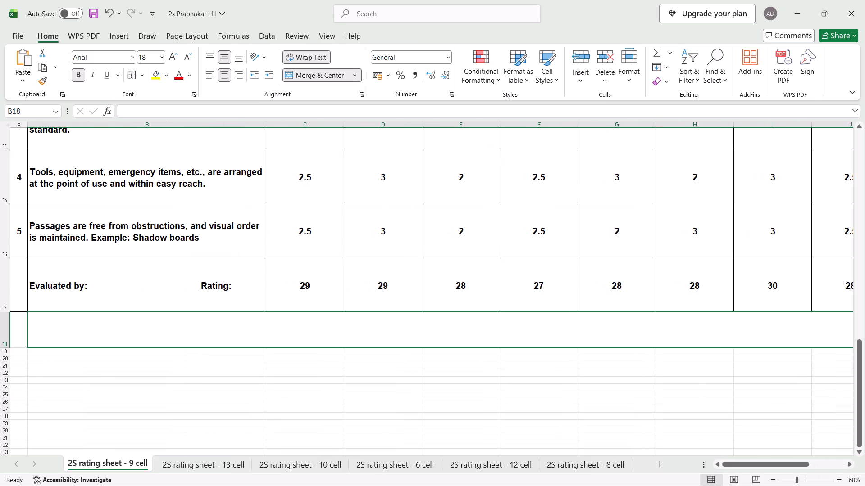
double_click(121, 332)
click(121, 332)
key(ctrl+v)
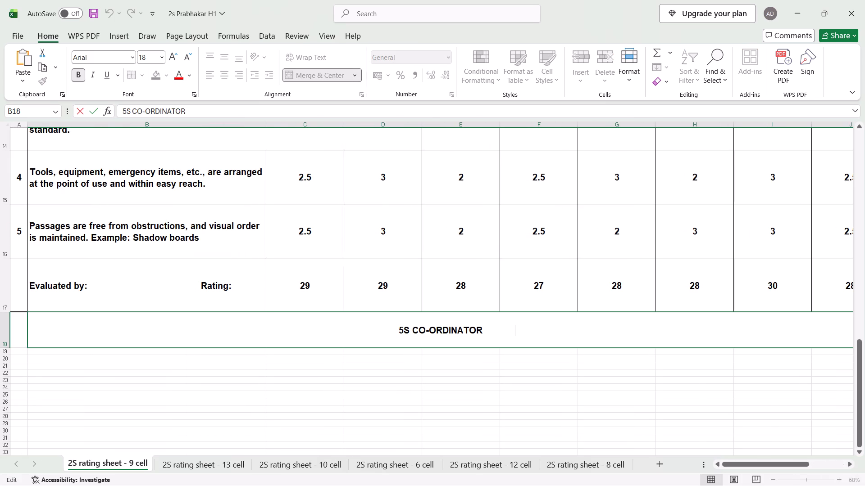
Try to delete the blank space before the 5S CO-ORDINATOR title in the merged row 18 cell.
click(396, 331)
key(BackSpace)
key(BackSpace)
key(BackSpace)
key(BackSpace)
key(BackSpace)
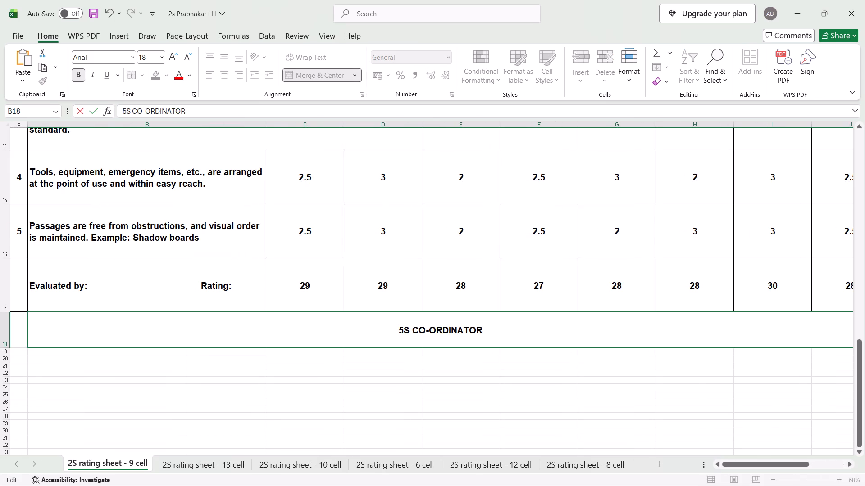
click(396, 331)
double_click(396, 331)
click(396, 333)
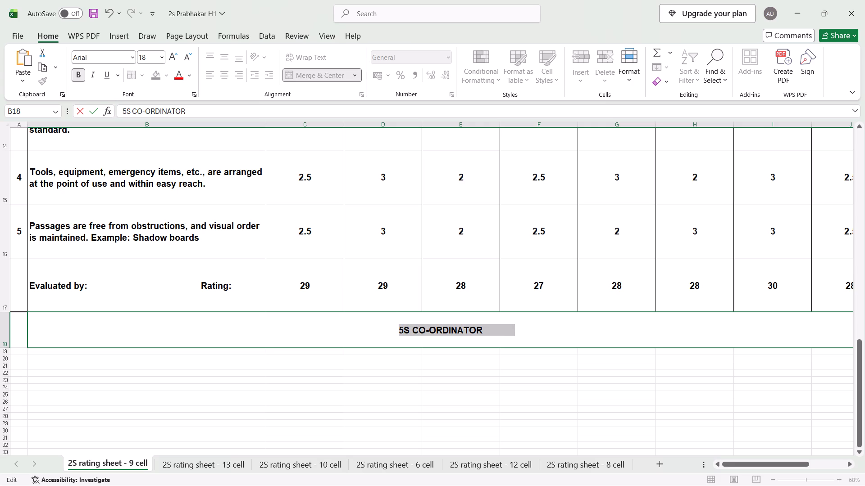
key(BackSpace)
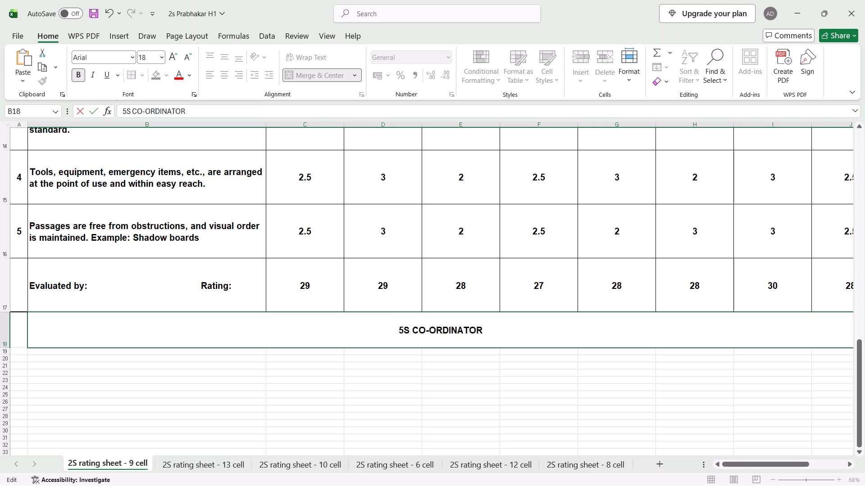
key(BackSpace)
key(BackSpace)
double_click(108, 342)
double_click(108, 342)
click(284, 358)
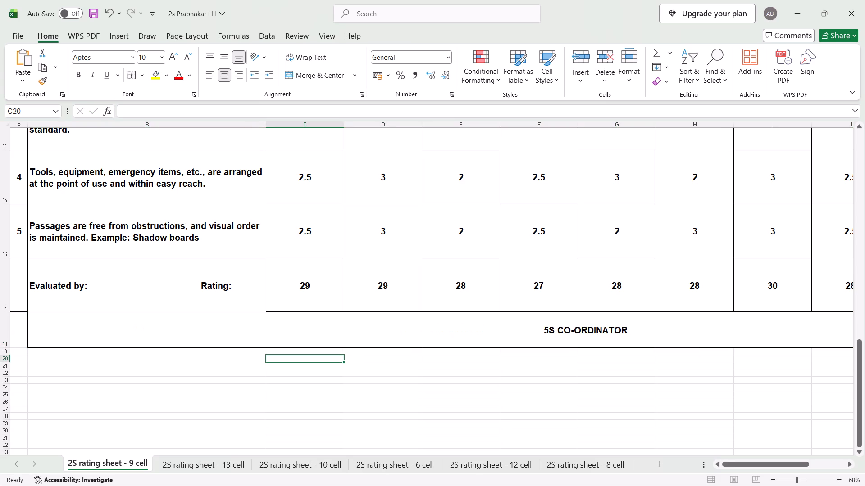
Left-align the 5S CO-ORDINATOR title in merged cell B18:L18.
drag(544, 338, 544, 333)
click(544, 333)
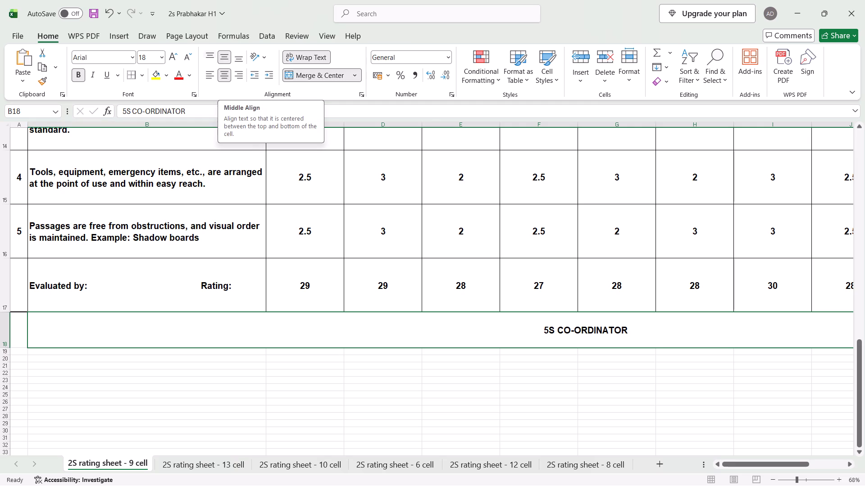
click(209, 76)
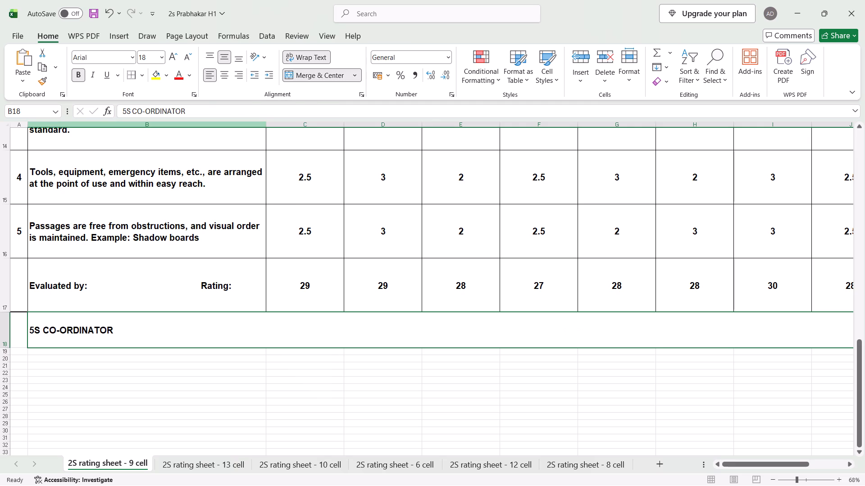
Make row 18 taller and align the 5S CO-ORDINATOR title to the bottom of its cell, leaving blank space above it.
drag(8, 348, 8, 359)
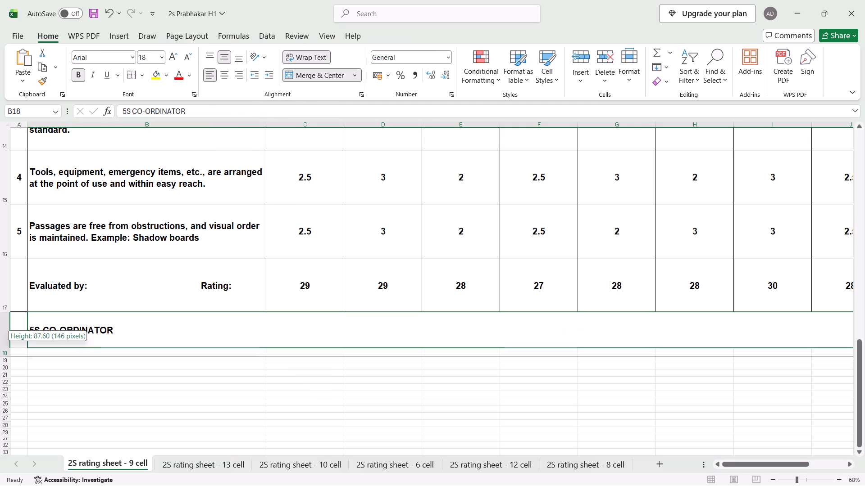
drag(8, 359, 5, 392)
click(63, 385)
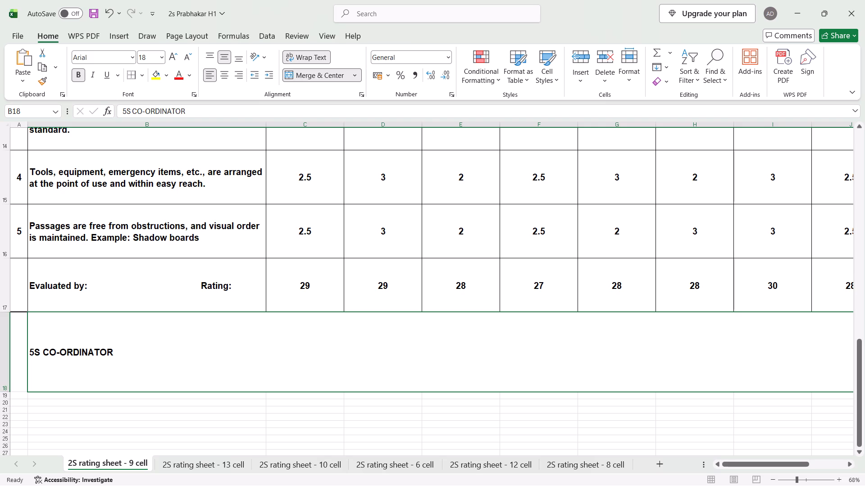
click(239, 61)
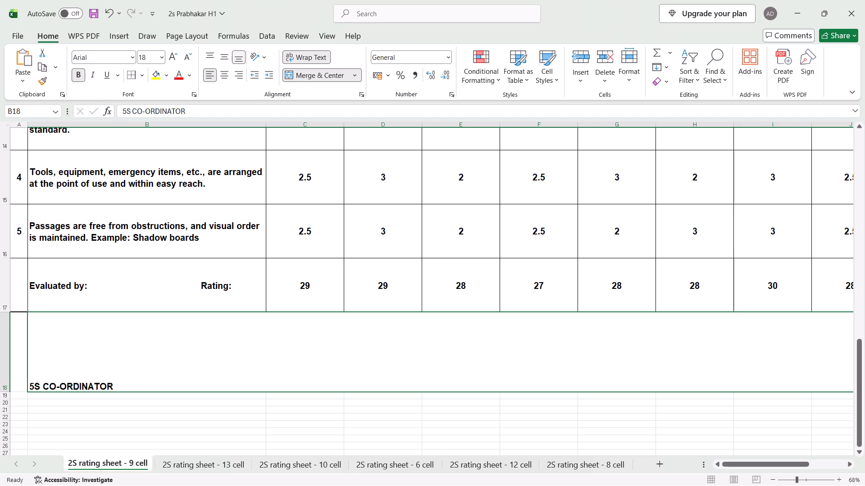
drag(7, 391, 4, 358)
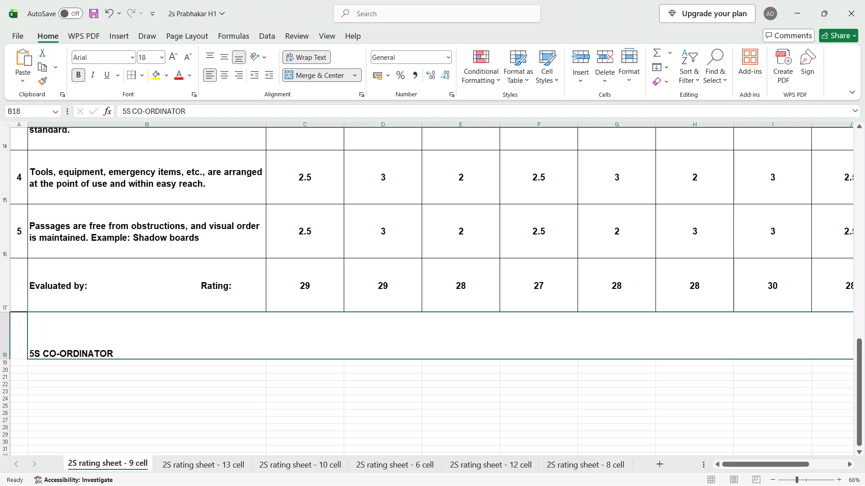
click(148, 348)
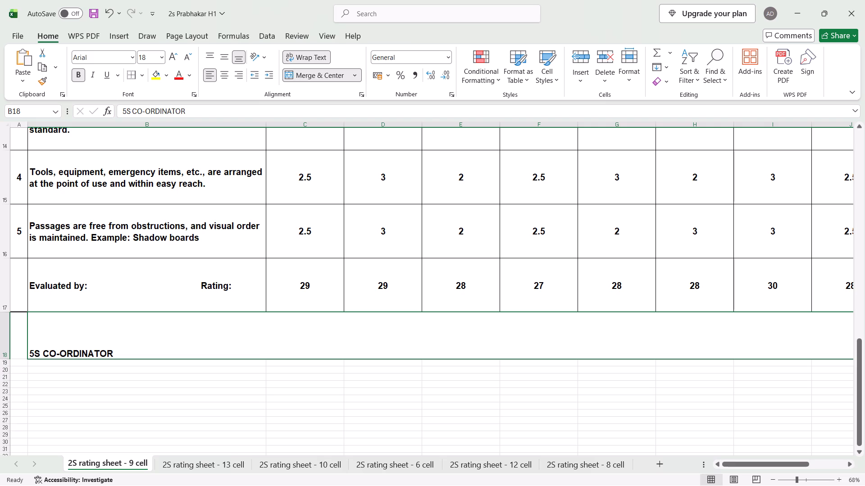
click(148, 348)
Examine the print preview of the 2S rating sheet - 9 cell, checking the borders around the Evaluated by and 5S CO-ORDINATOR rows.
scroll(265, 345, left, 2)
scroll(265, 345, up, 1)
scroll(265, 345, down, 2)
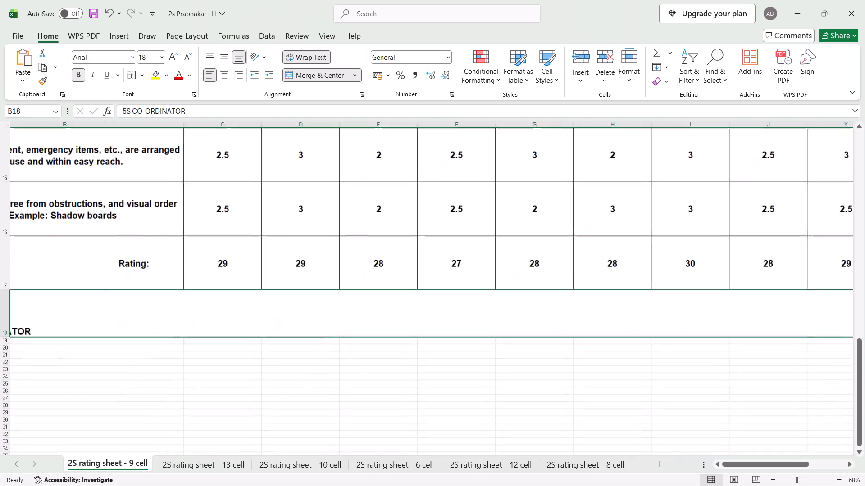
scroll(265, 345, right, 1)
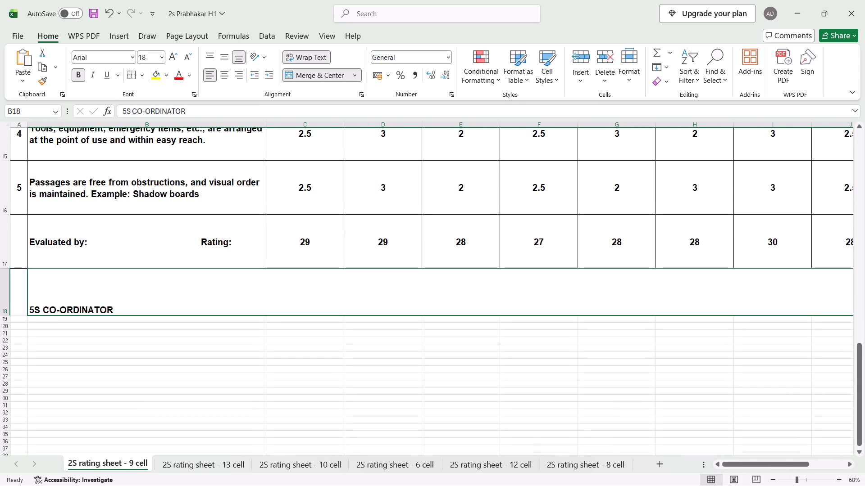
key(ctrl+p)
scroll(370, 355, down, 3)
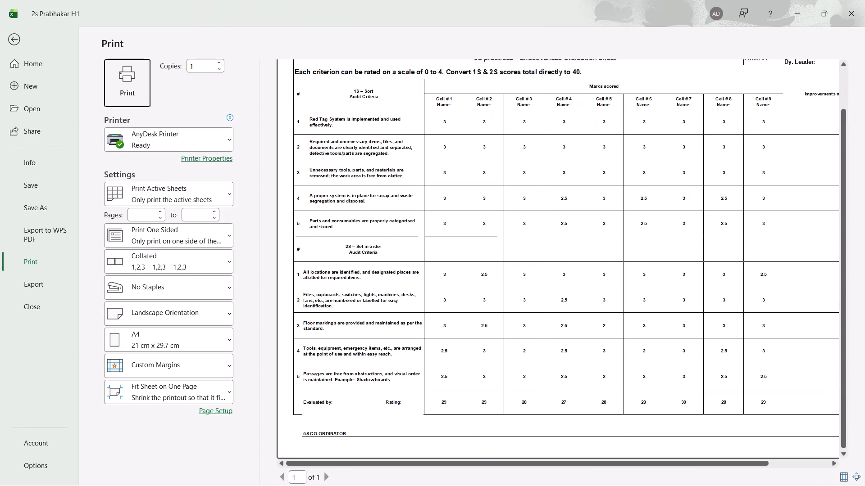
scroll(370, 355, left, 1)
ctrl+scroll(370, 355, up, 19)
ctrl+scroll(370, 355, up, 11)
ctrl+scroll(370, 373, down, 1)
scroll(370, 373, down, 6)
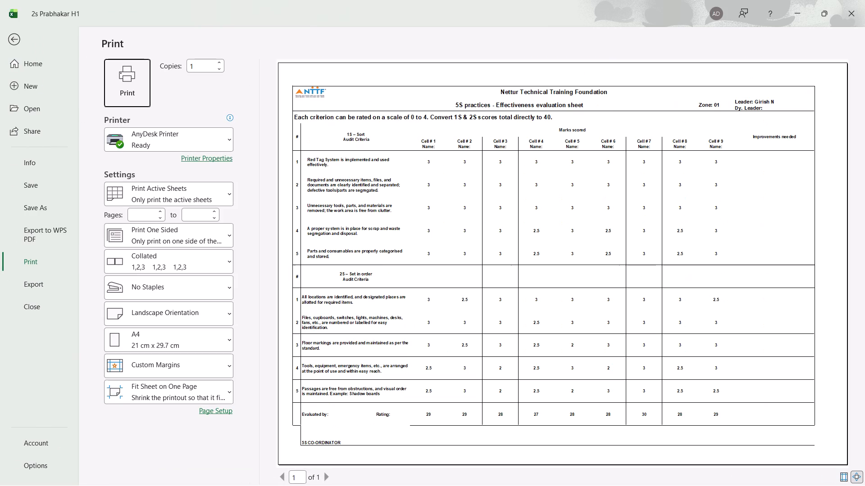
ctrl+scroll(370, 373, up, 4)
scroll(370, 373, down, 11)
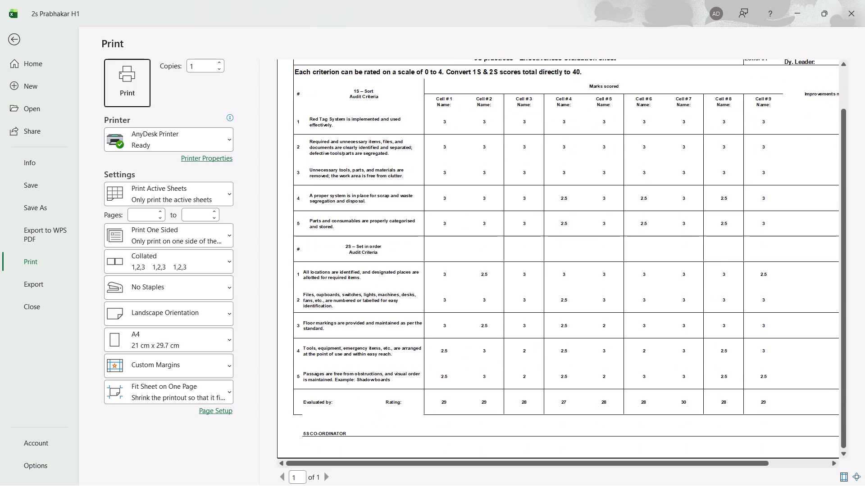
ctrl+scroll(370, 373, up, 3)
click(14, 41)
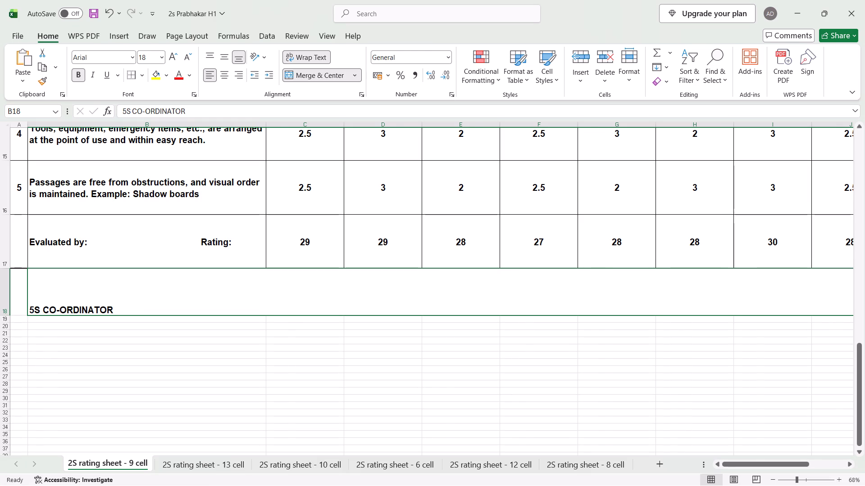
Add a bottom border to the empty cell A18 beside the 5S CO-ORDINATOR title.
scroll(153, 324, right, 1)
click(16, 303)
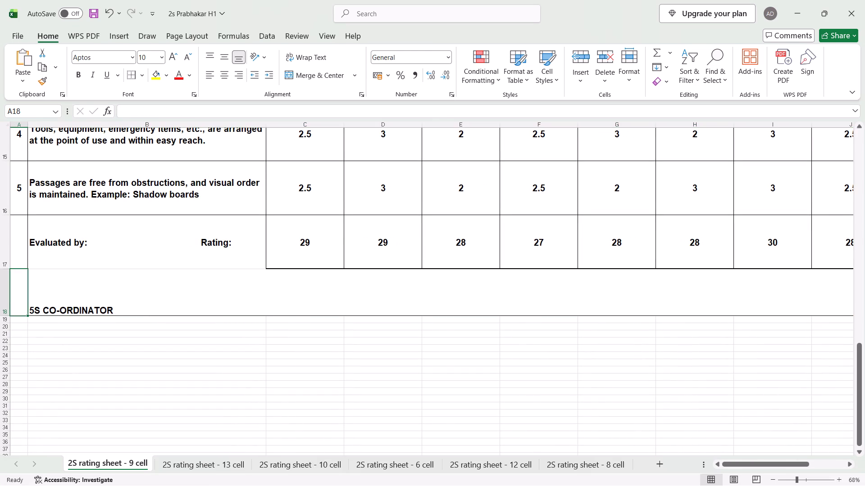
click(133, 77)
click(207, 315)
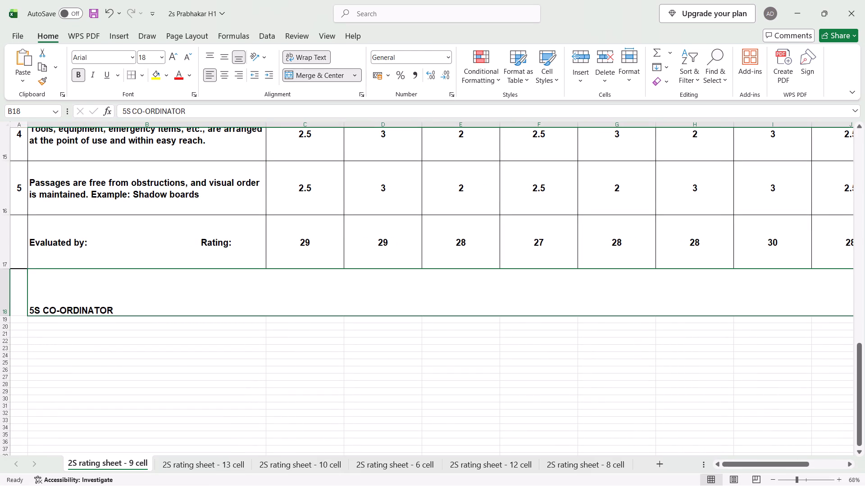
click(67, 336)
click(17, 306)
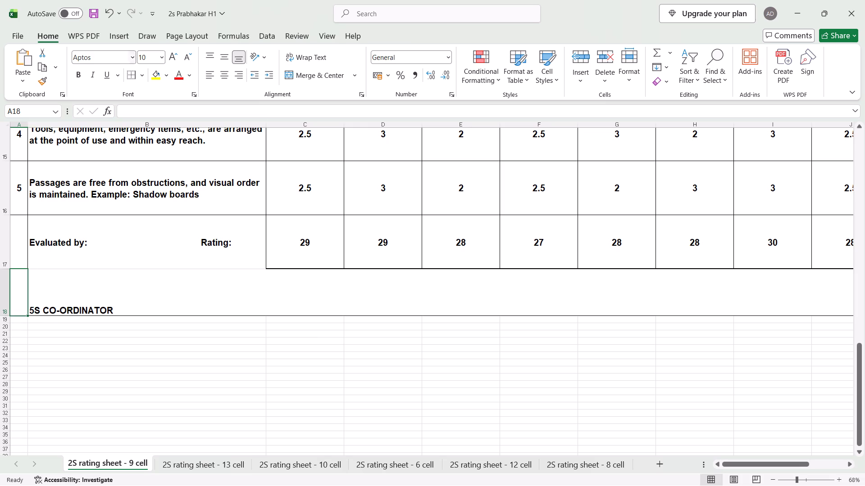
click(143, 73)
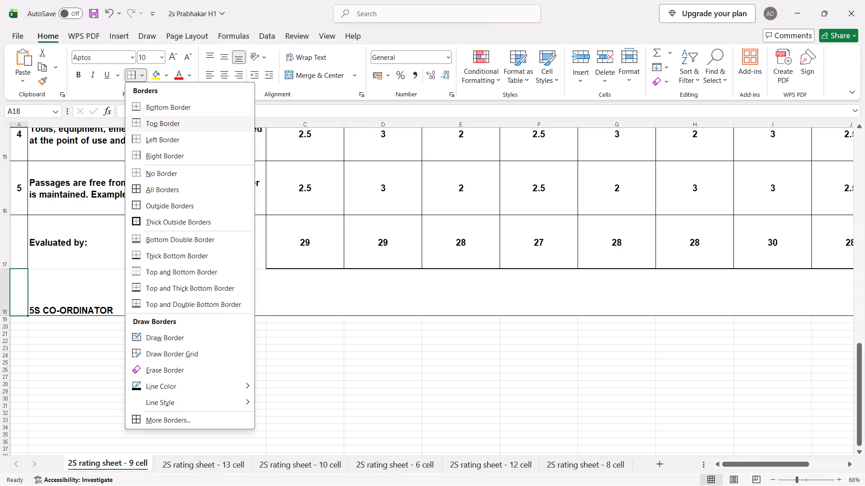
click(163, 111)
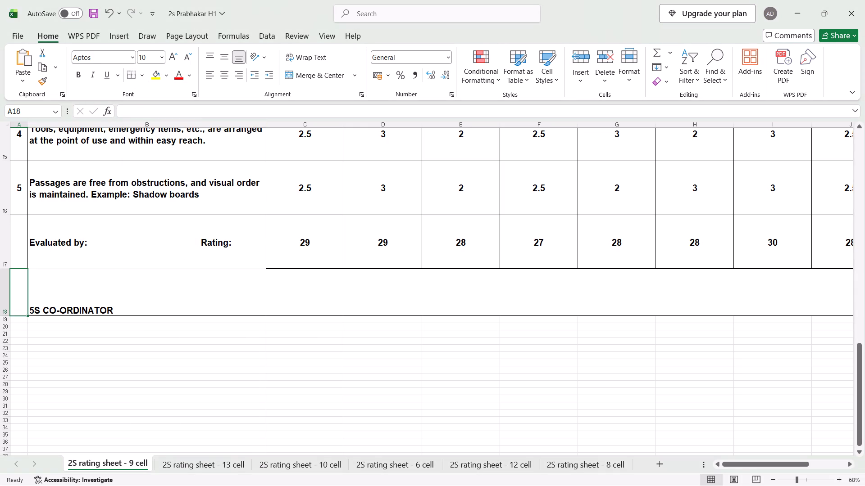
click(193, 289)
Add a bottom border to the Evaluated by cell B17.
click(162, 258)
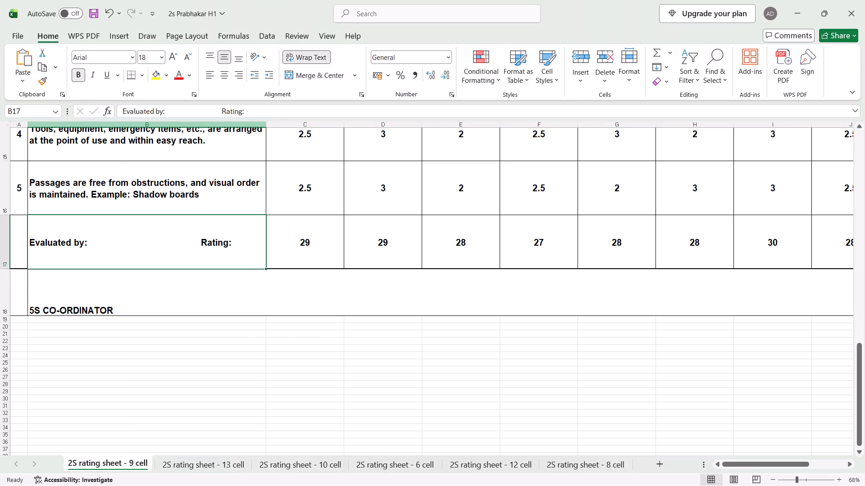
click(130, 73)
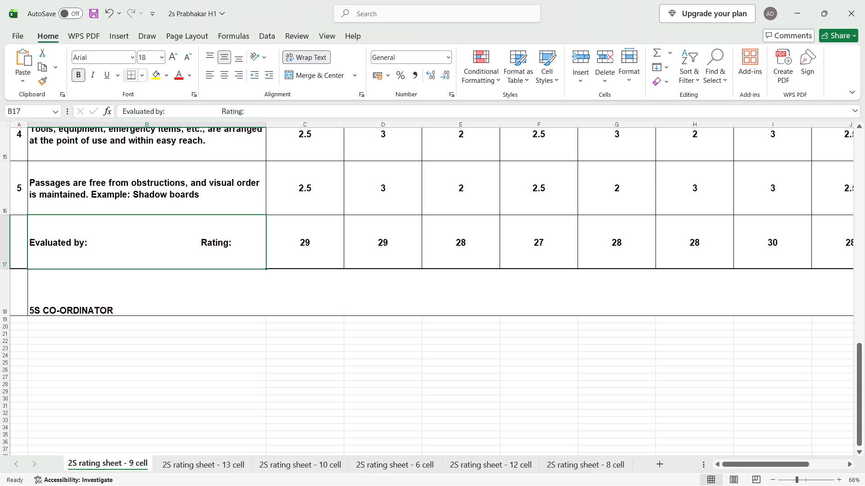
click(182, 292)
click(364, 292)
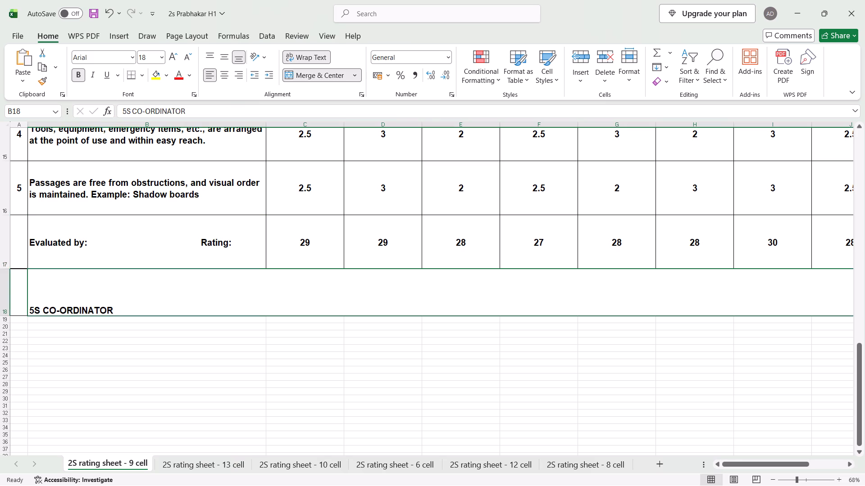
click(327, 244)
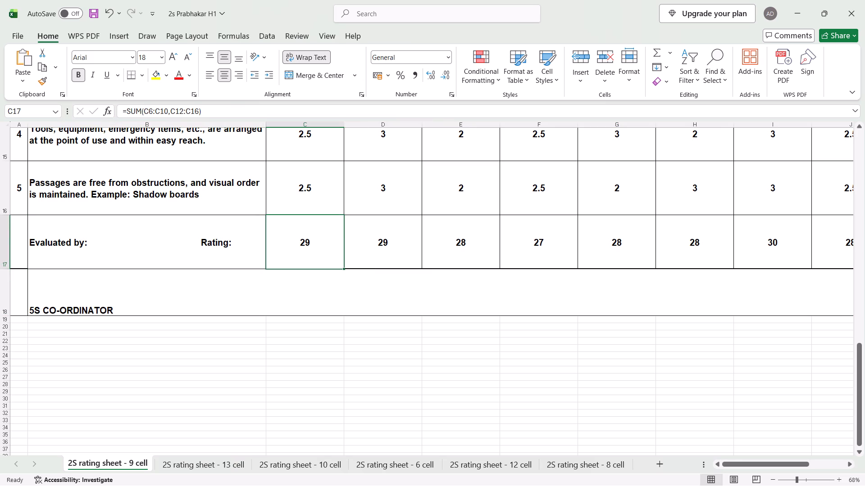
On the 2S rating sheet - 13 cell, make the empty row 18 below the Evaluated by row taller.
scroll(232, 311, left, 1)
scroll(232, 311, up, 1)
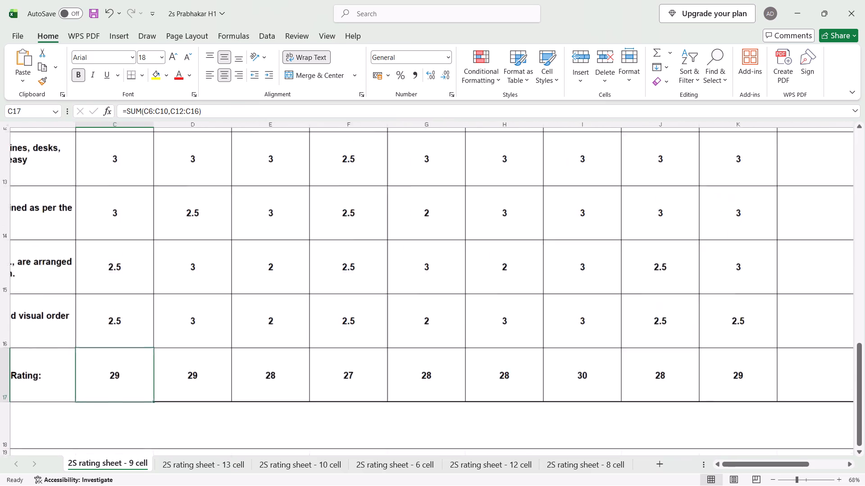
scroll(232, 311, down, 2)
click(207, 462)
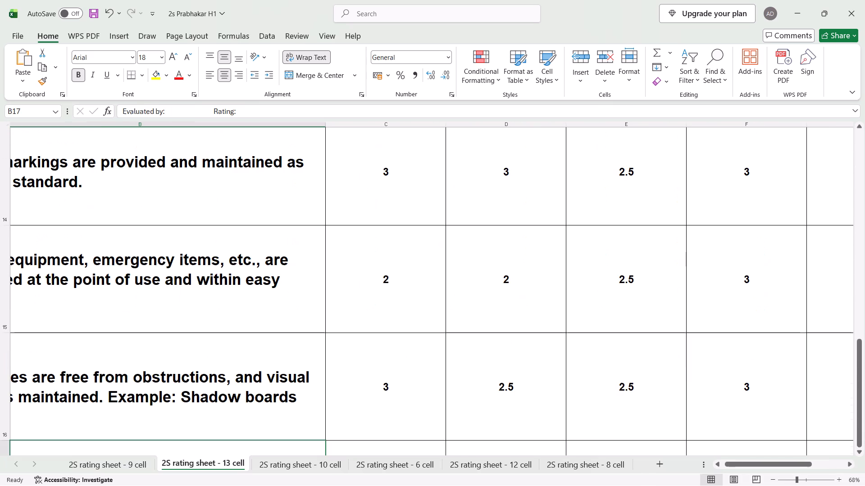
scroll(209, 317, down, 2)
scroll(209, 317, right, 3)
scroll(209, 317, up, 1)
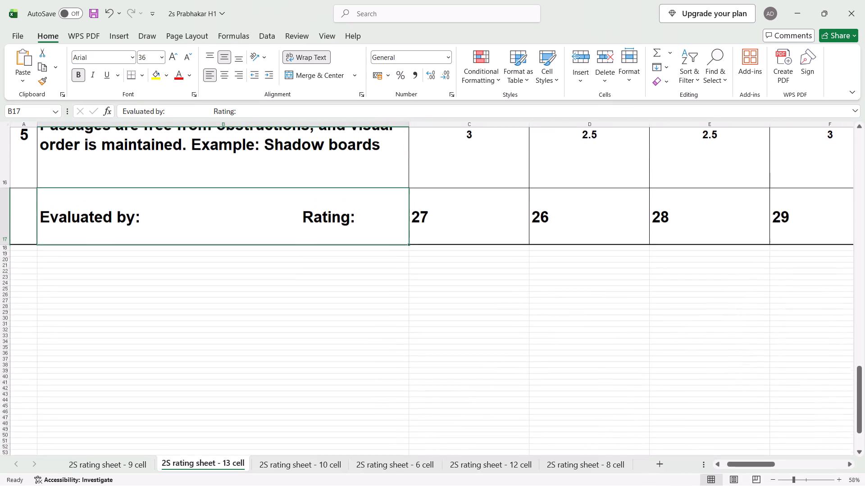
click(23, 252)
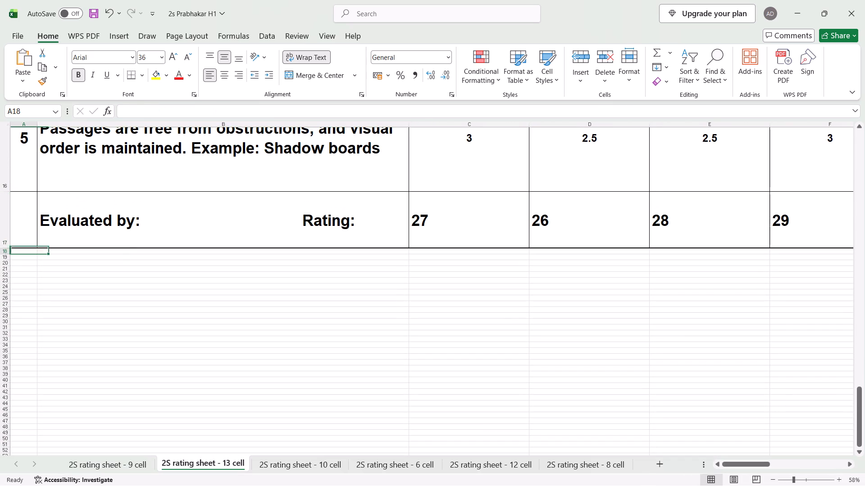
click(23, 252)
drag(6, 254, 6, 274)
drag(6, 274, 6, 279)
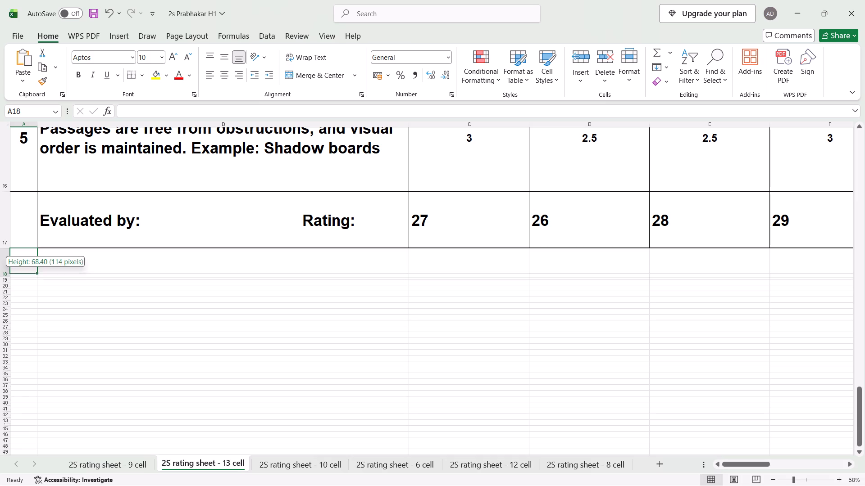
drag(6, 279, 6, 282)
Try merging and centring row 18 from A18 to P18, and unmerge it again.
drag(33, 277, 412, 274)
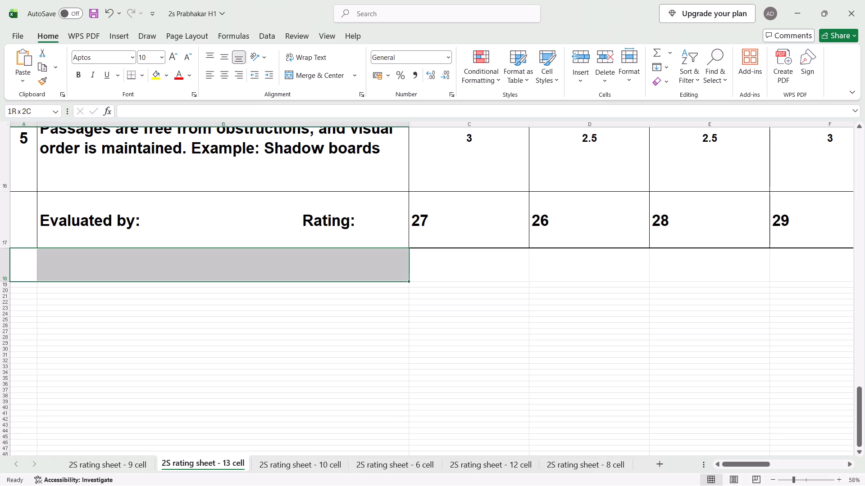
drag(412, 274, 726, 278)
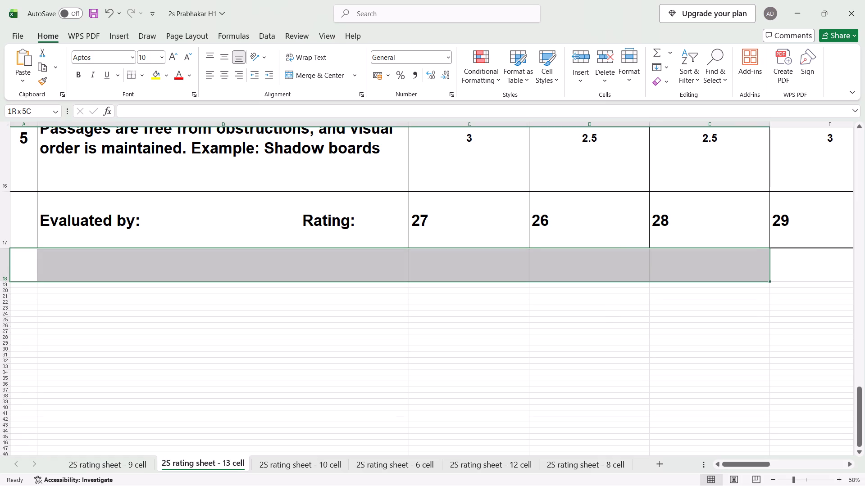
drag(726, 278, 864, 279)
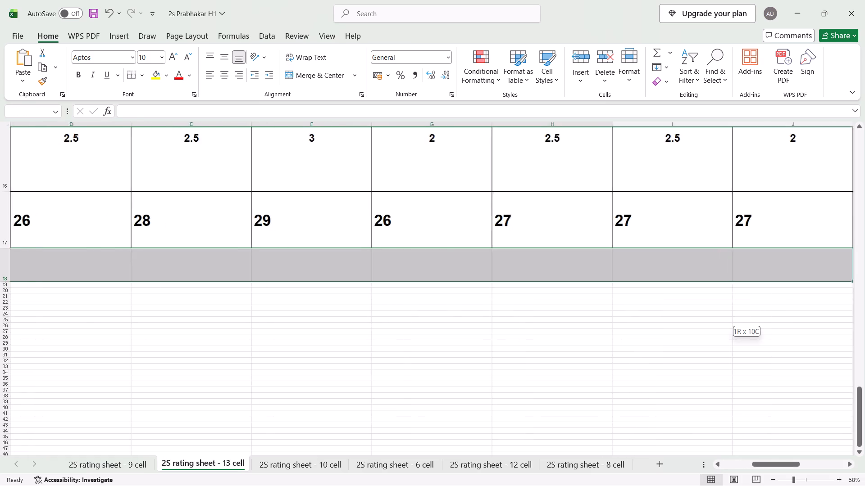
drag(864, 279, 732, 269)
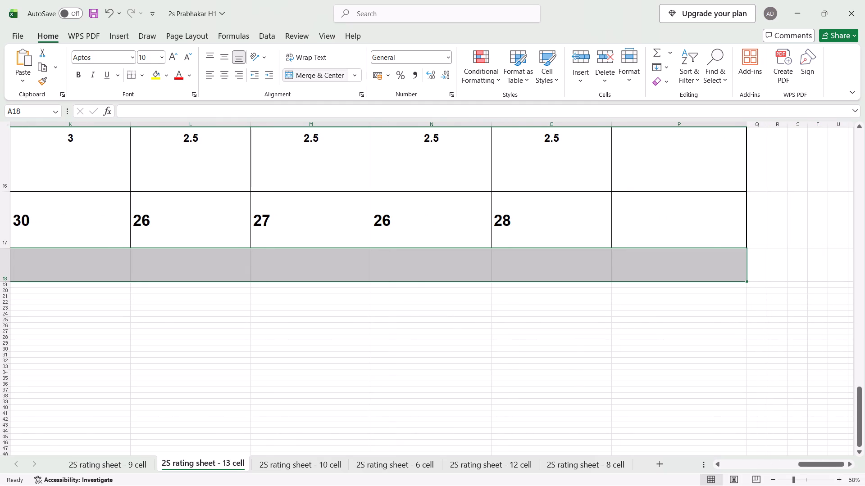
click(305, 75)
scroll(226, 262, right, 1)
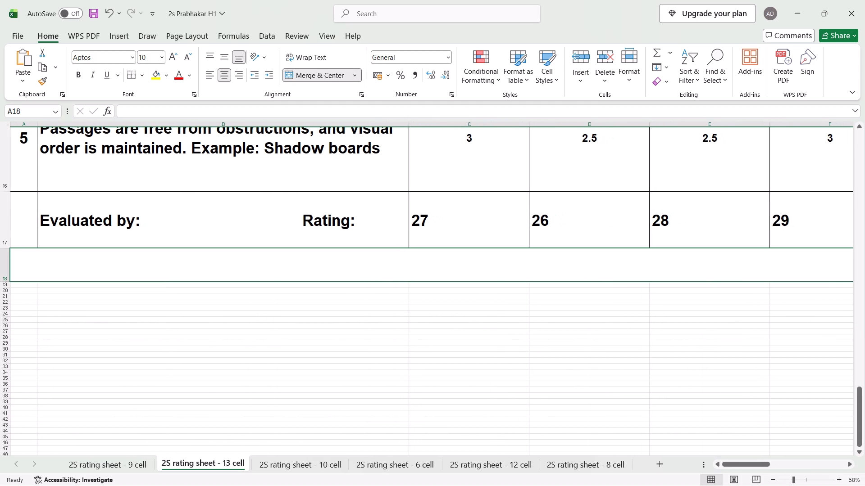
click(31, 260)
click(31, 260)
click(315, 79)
Merge and centre row 18 from B18 to P18, keeping A18 as a separate cell.
click(88, 279)
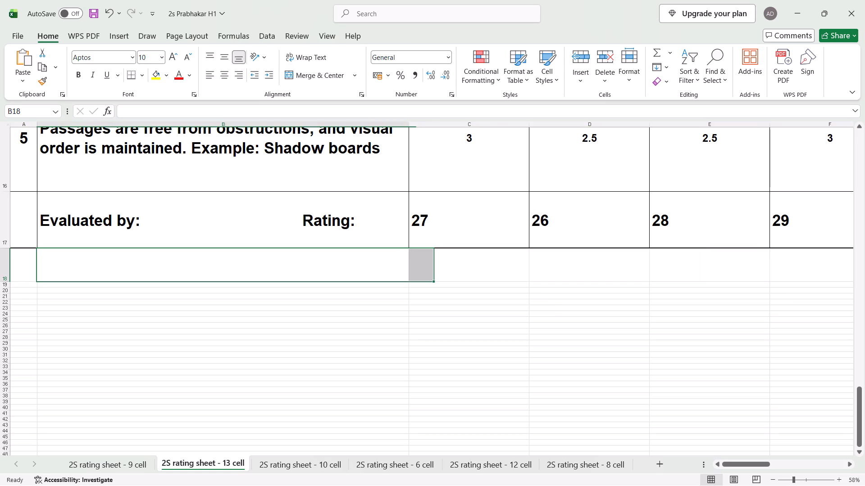
drag(80, 274, 494, 272)
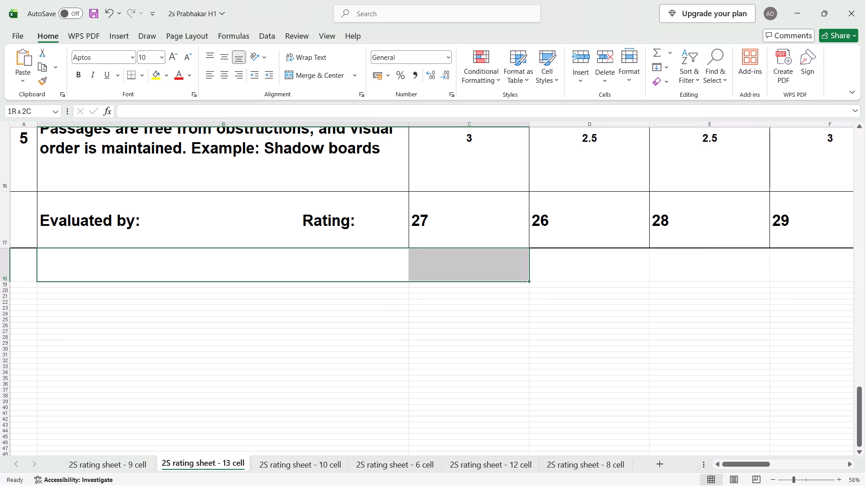
drag(494, 272, 693, 264)
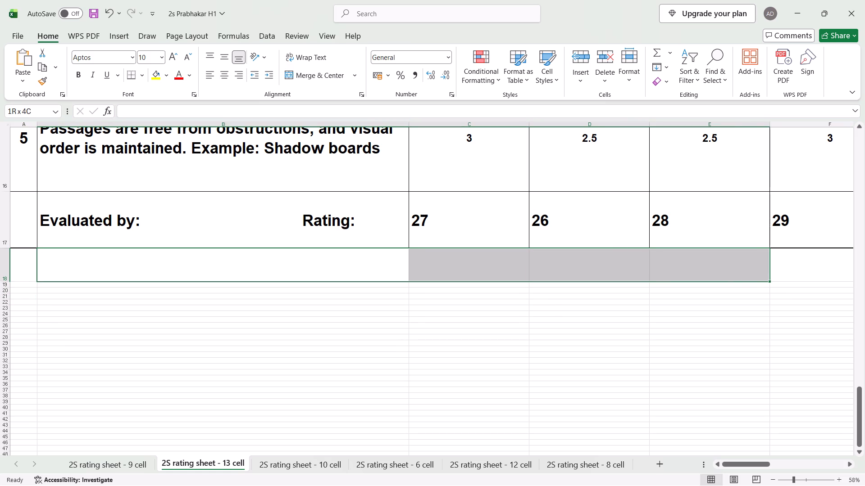
drag(693, 264, 864, 262)
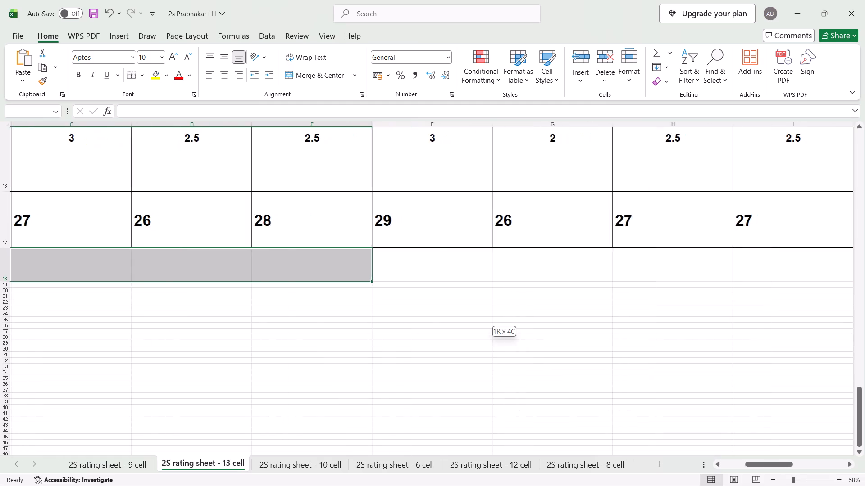
drag(864, 262, 856, 263)
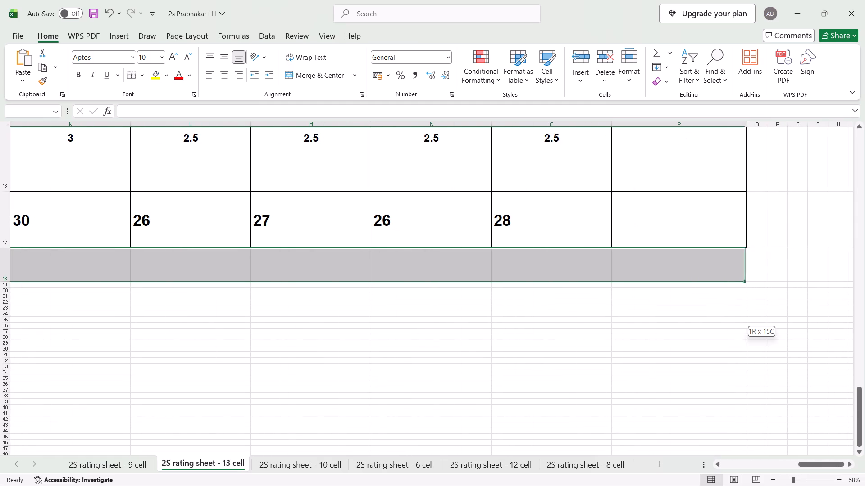
drag(856, 263, 708, 275)
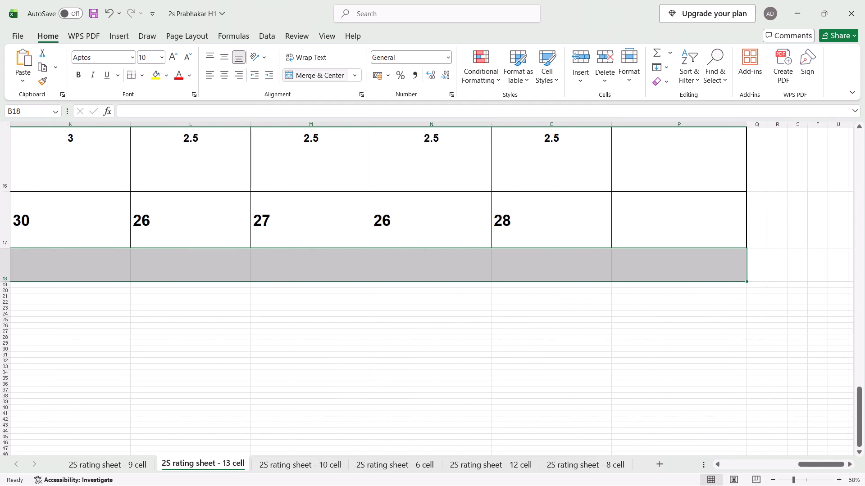
click(310, 76)
scroll(215, 231, right, 1)
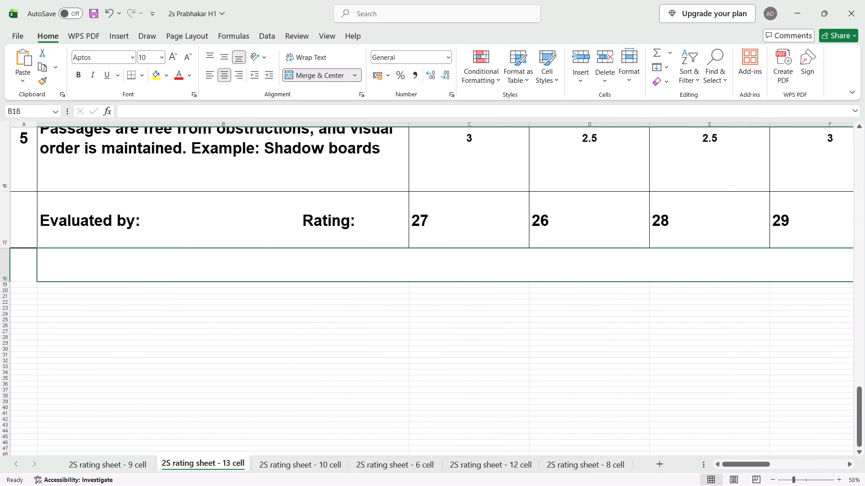
Add a left border to the merged cell B18 below the Evaluated by row.
click(27, 290)
click(104, 270)
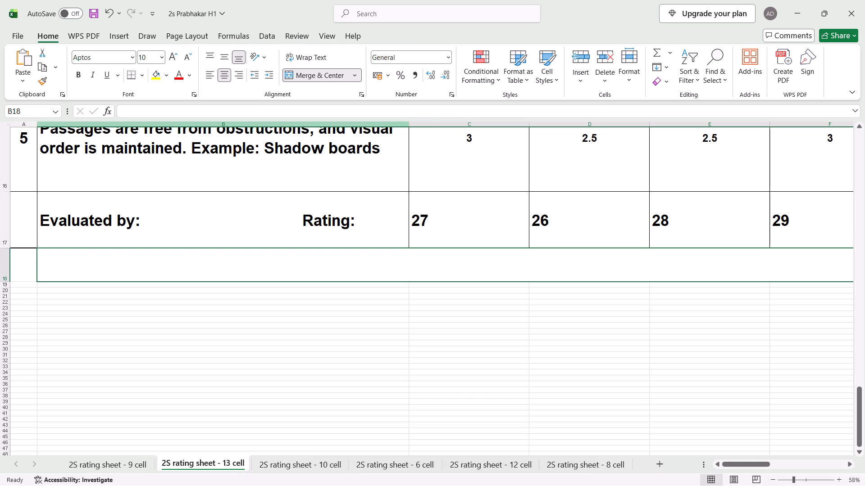
click(142, 76)
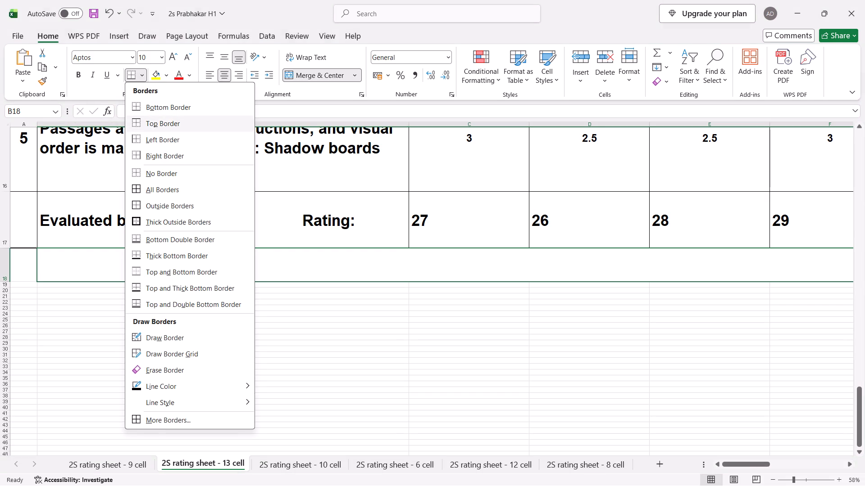
click(151, 139)
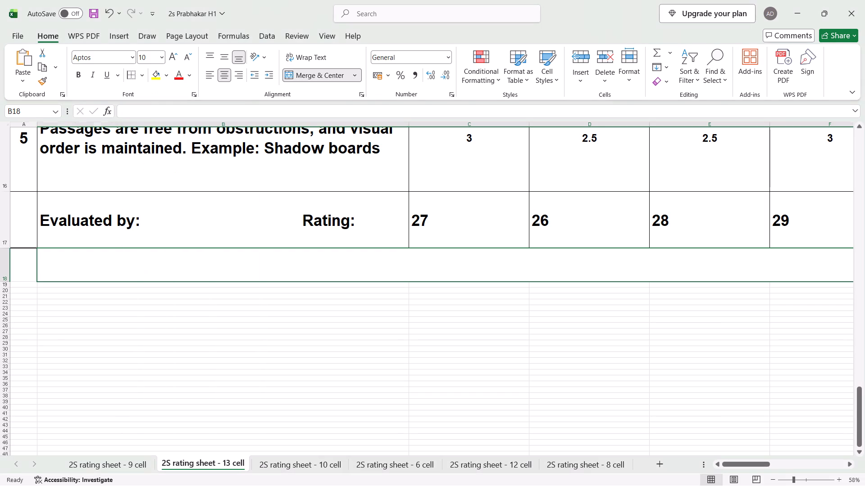
Add a bottom border to the empty cell A18 beside the merged cell.
click(24, 266)
click(141, 74)
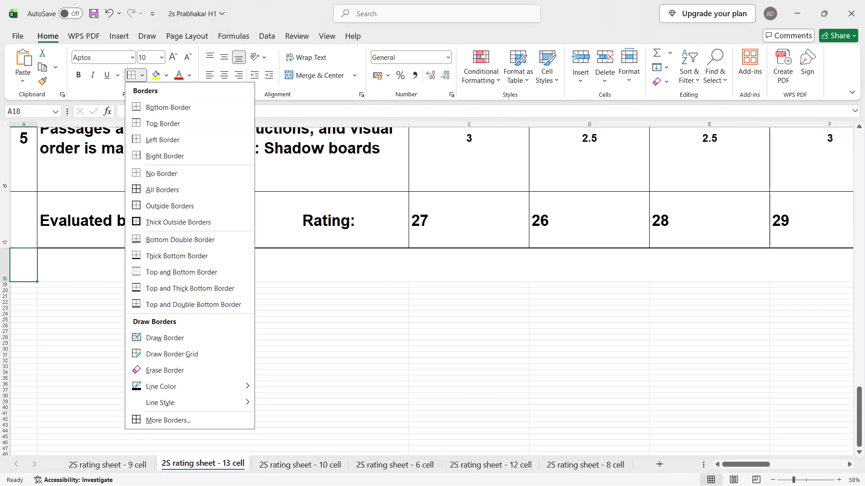
click(155, 116)
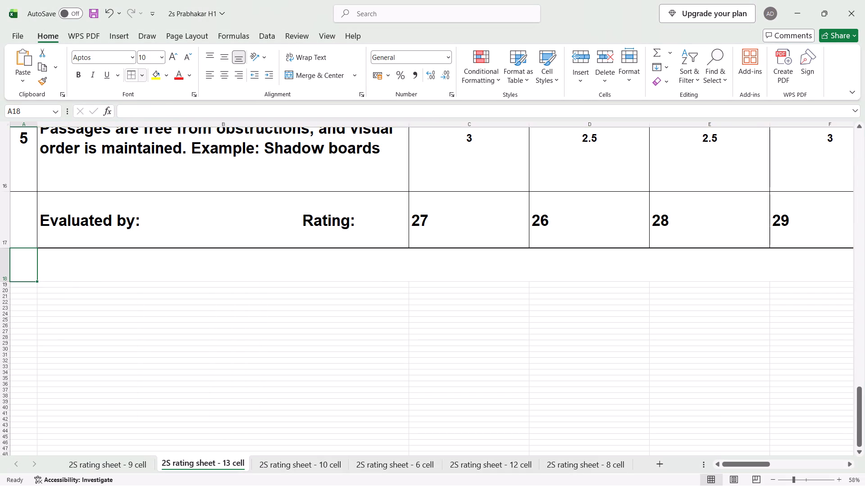
click(141, 76)
click(157, 107)
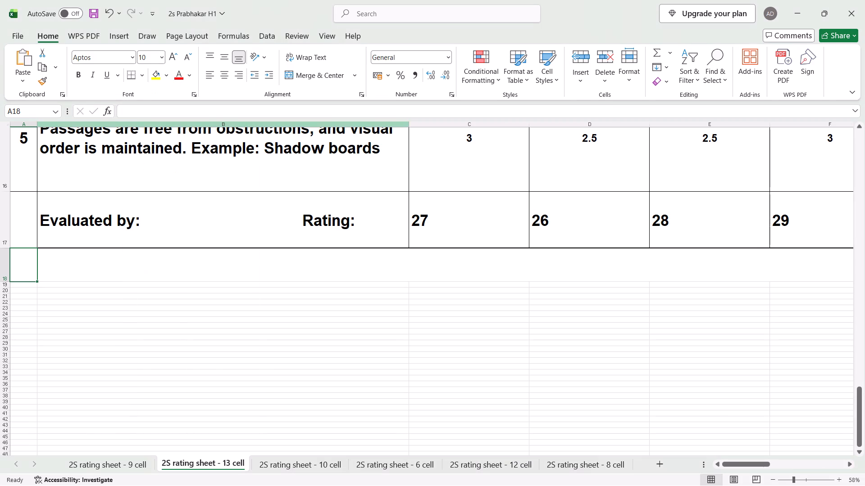
Paste the copied title 5S CO-ORDINATOR as text into the merged cell B18.
click(86, 264)
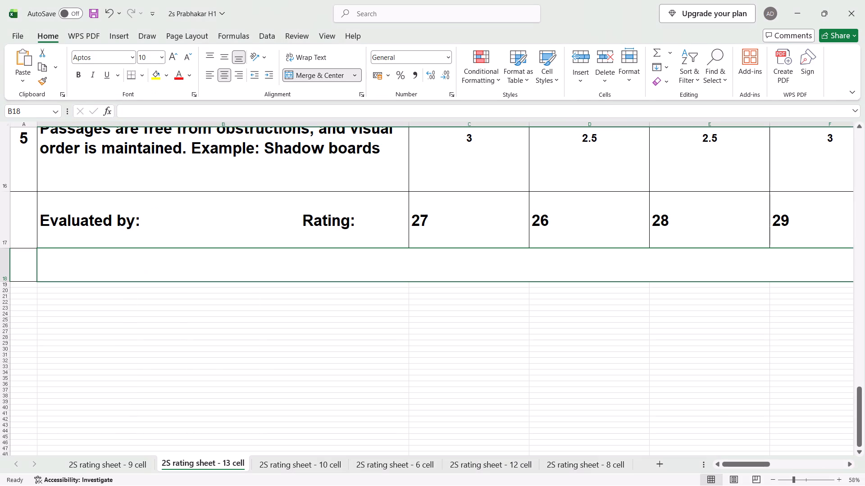
key(ctrl+v)
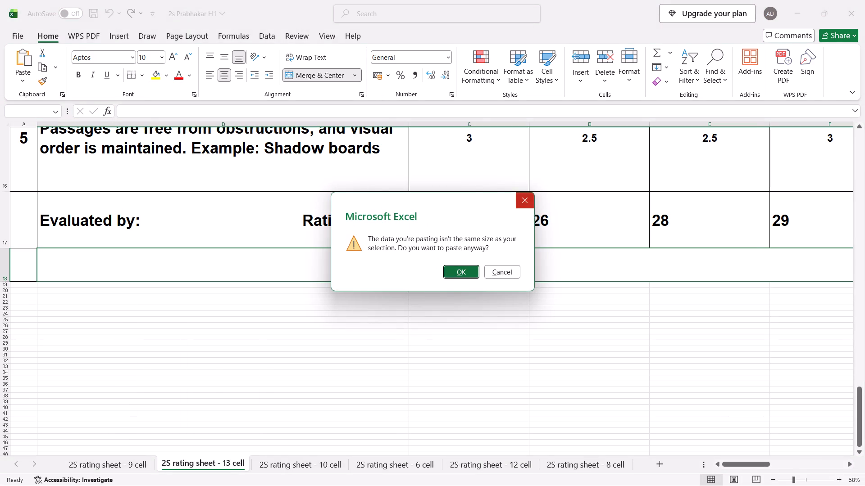
click(522, 201)
double_click(71, 280)
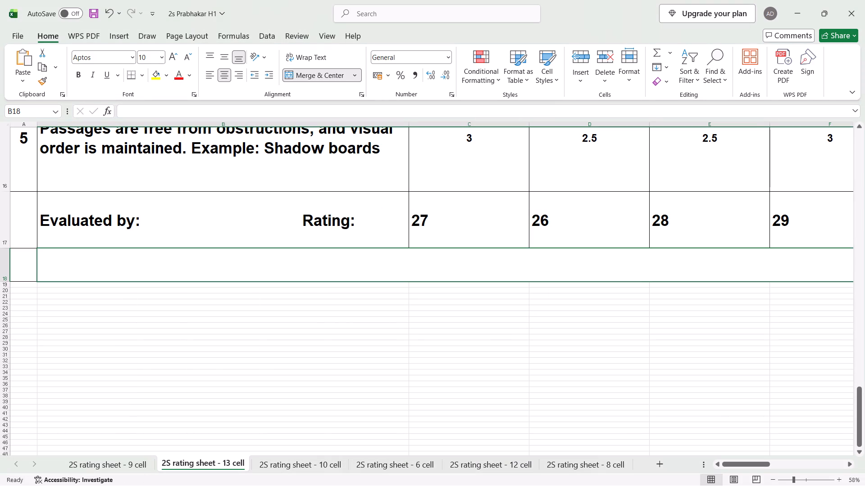
double_click(73, 278)
key(super+v)
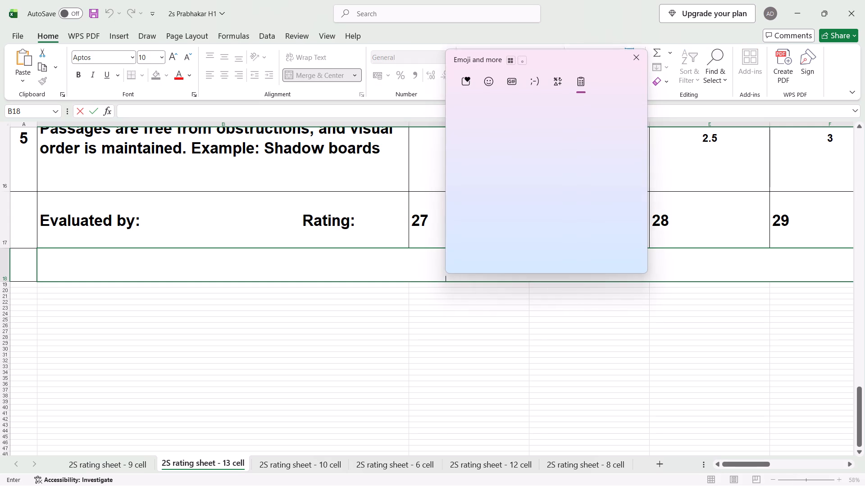
click(494, 157)
key(ctrl+v)
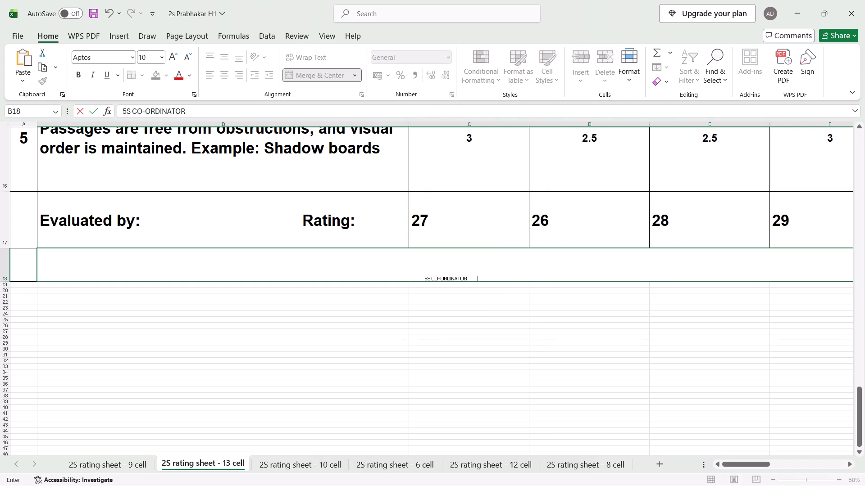
drag(416, 276, 472, 271)
drag(472, 271, 92, 268)
right_click(92, 268)
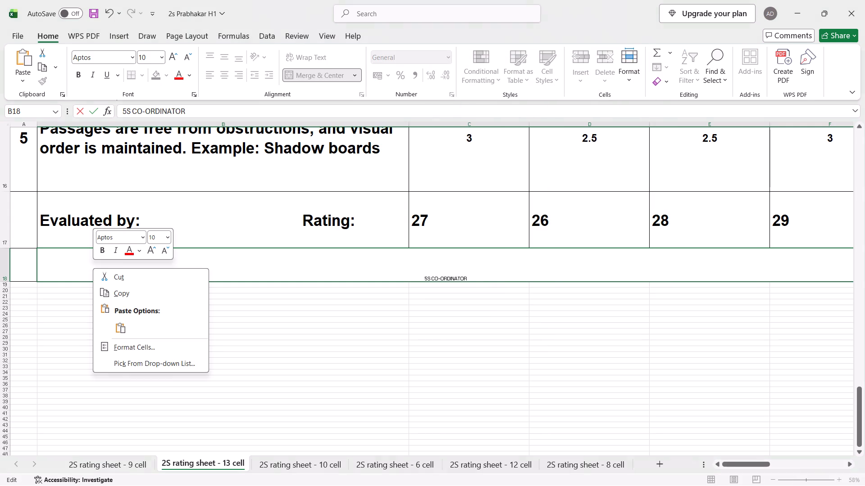
click(319, 265)
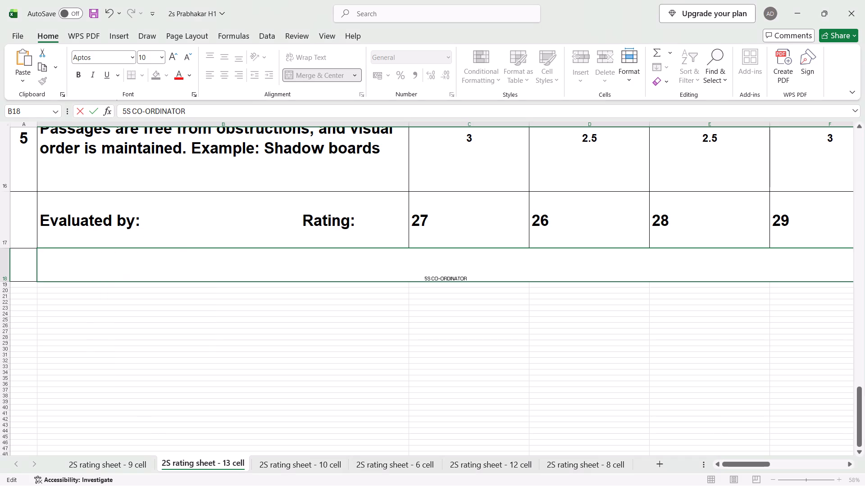
key(BackSpace)
click(447, 278)
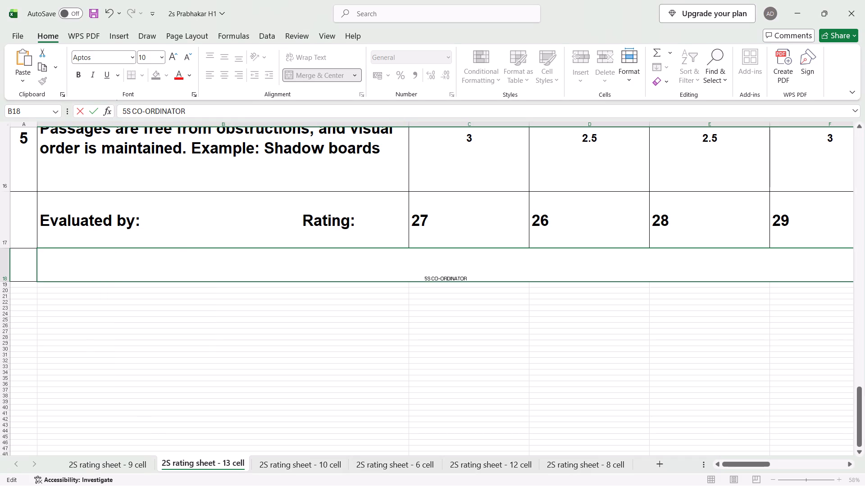
click(447, 278)
click(278, 322)
click(323, 268)
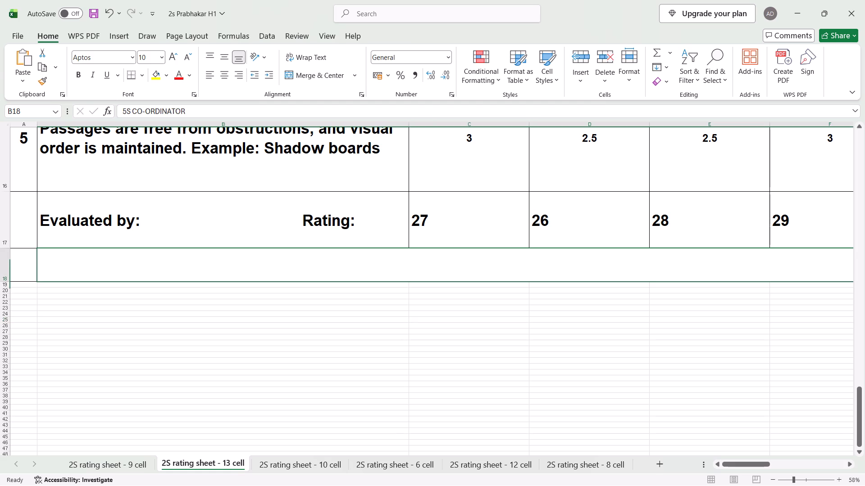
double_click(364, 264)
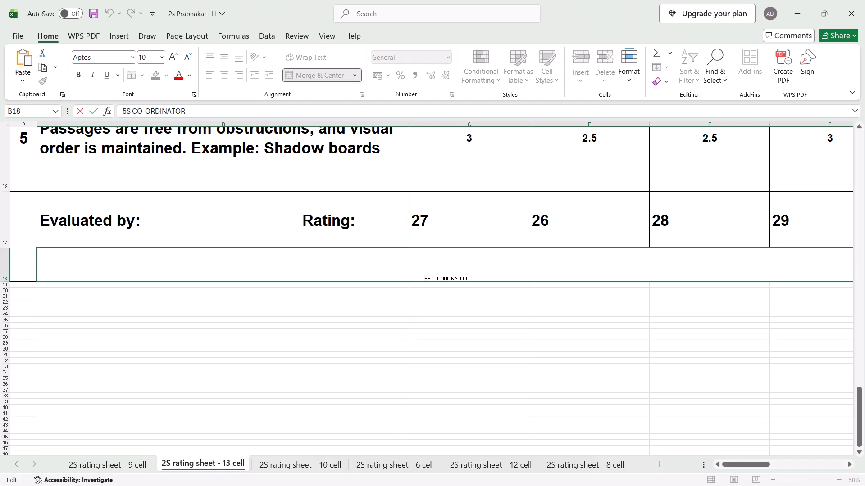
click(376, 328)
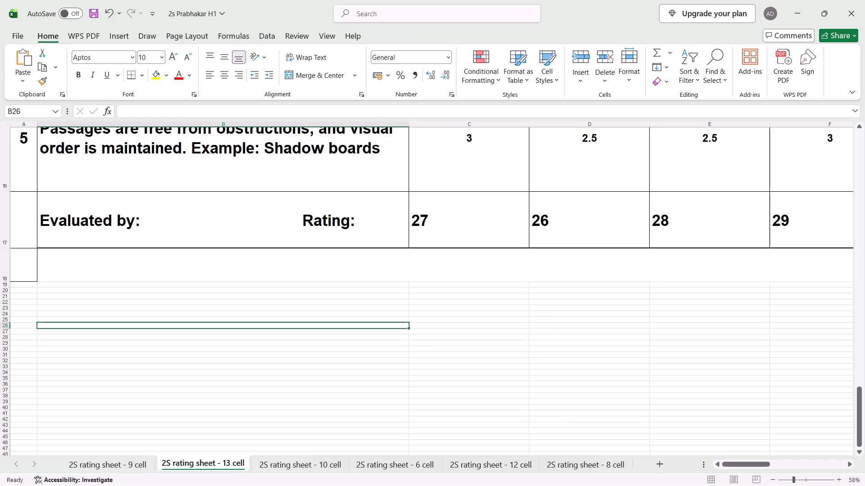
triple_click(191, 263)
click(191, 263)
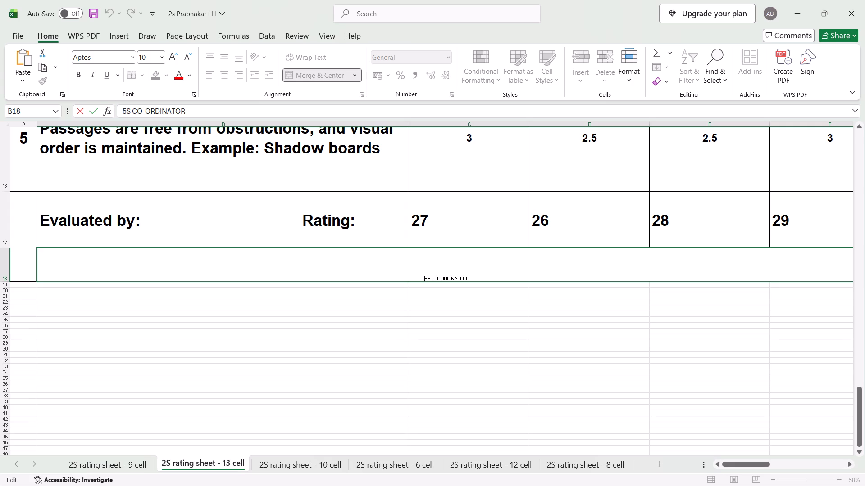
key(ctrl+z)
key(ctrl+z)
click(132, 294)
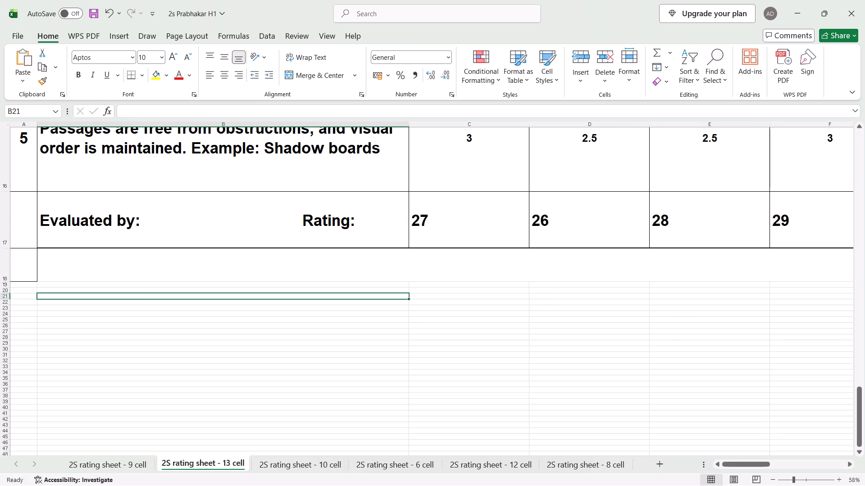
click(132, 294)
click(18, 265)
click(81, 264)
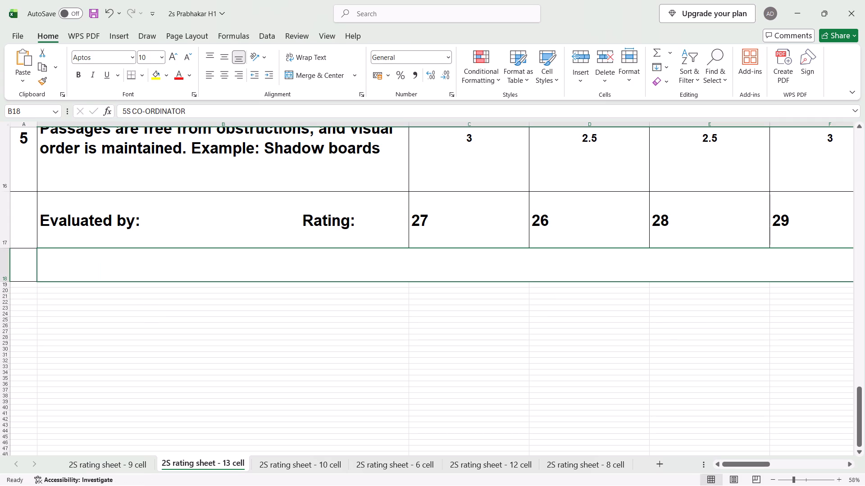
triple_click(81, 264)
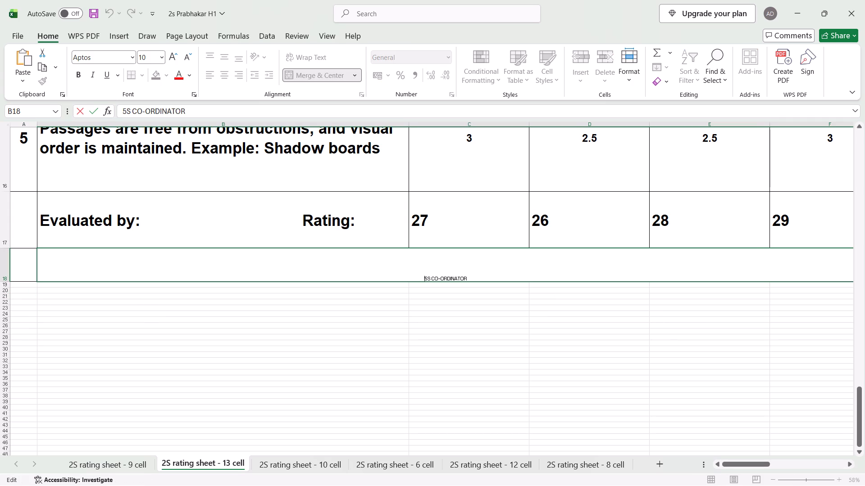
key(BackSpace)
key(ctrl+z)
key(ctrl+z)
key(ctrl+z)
Undo the pasted title, the added borders, the merge and the last height increase on row 18.
click(180, 333)
key(ctrl+z)
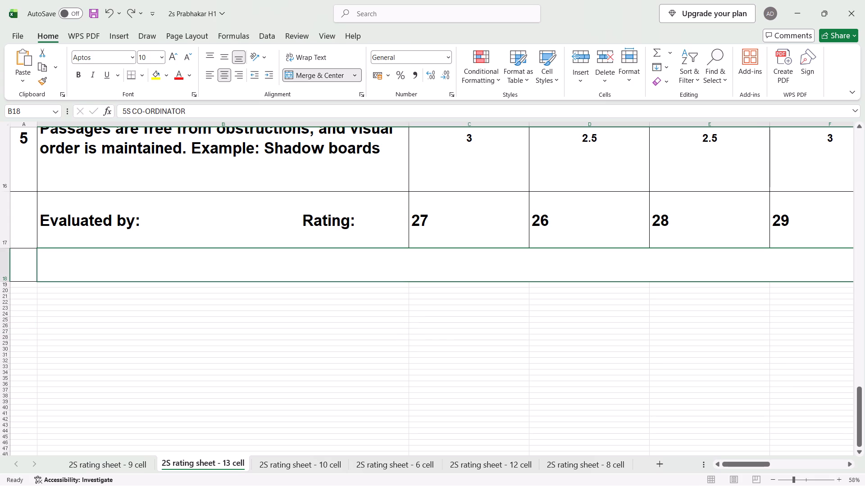
key(ctrl+z)
key(ctrl+z)
key(ctrl+z)
key(ctrl+z)
key(ctrl+z)
key(ctrl+z)
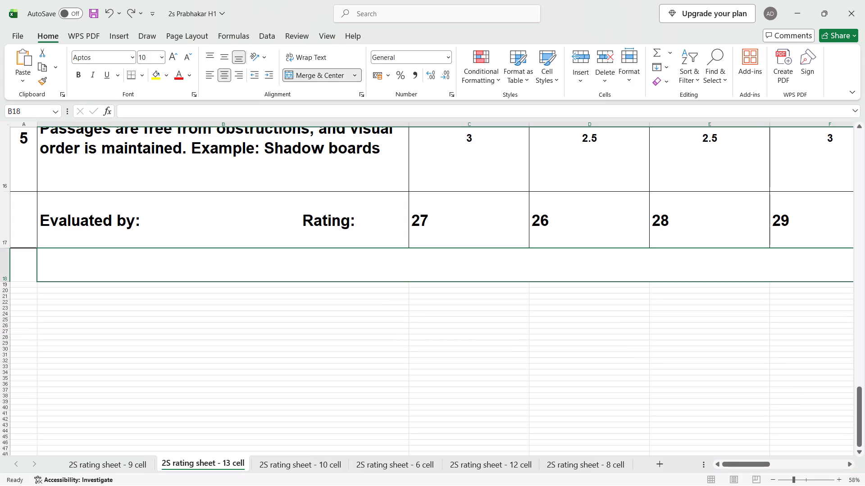
key(ctrl+z)
key(ctrl+z)
key(ctrl+z)
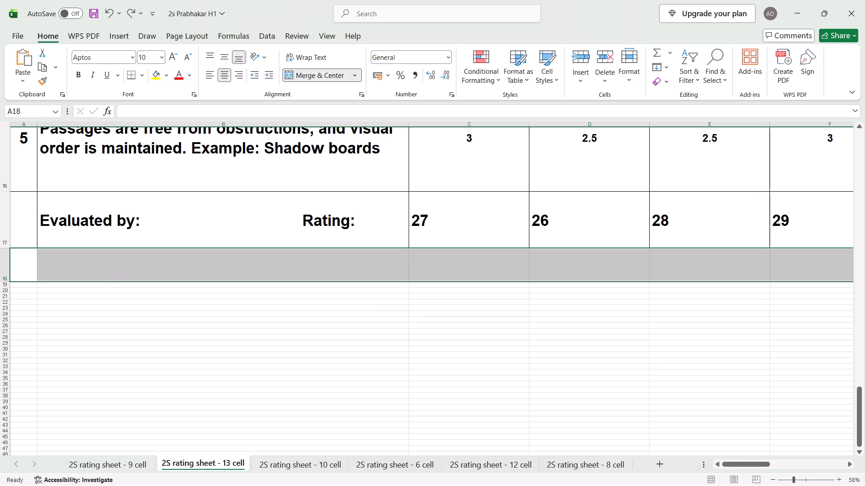
key(ctrl+z)
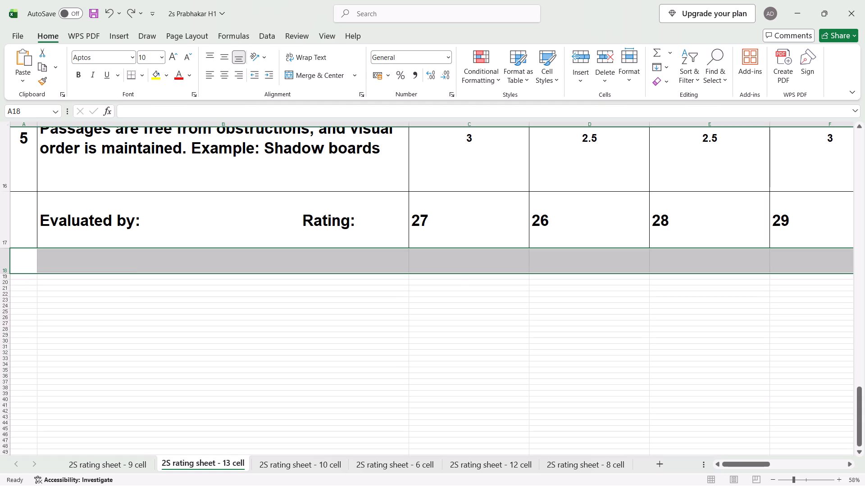
Paste the copied title 5S CO-ORDINATOR as text into the unmerged cell B18 below the Evaluated by row.
click(80, 251)
double_click(75, 257)
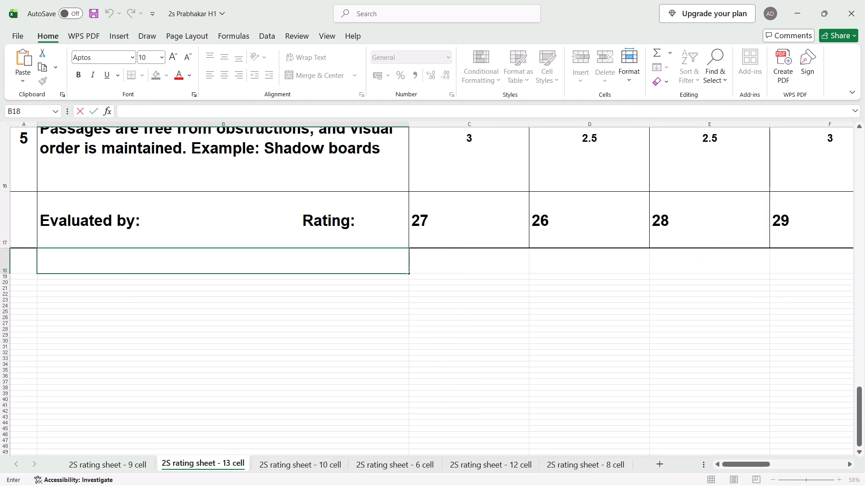
key(ctrl+v)
click(110, 301)
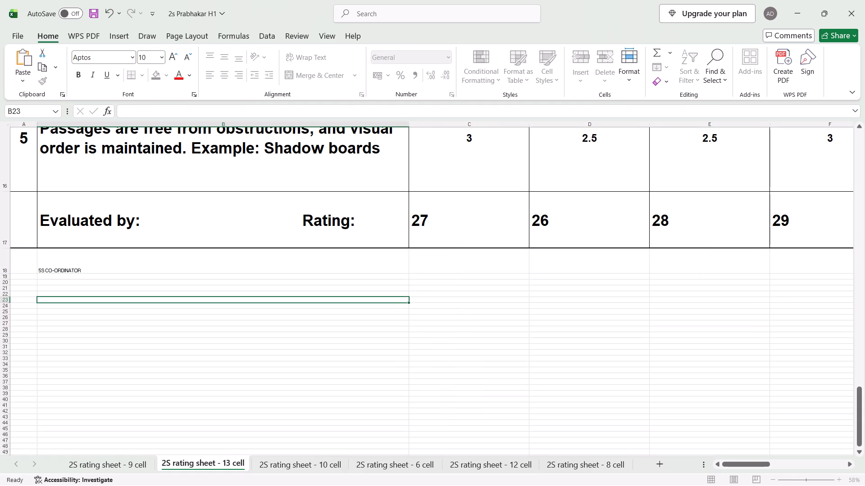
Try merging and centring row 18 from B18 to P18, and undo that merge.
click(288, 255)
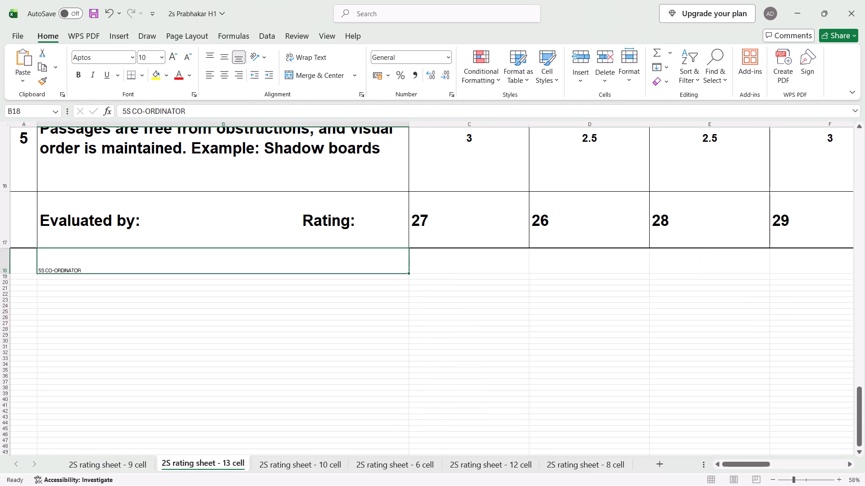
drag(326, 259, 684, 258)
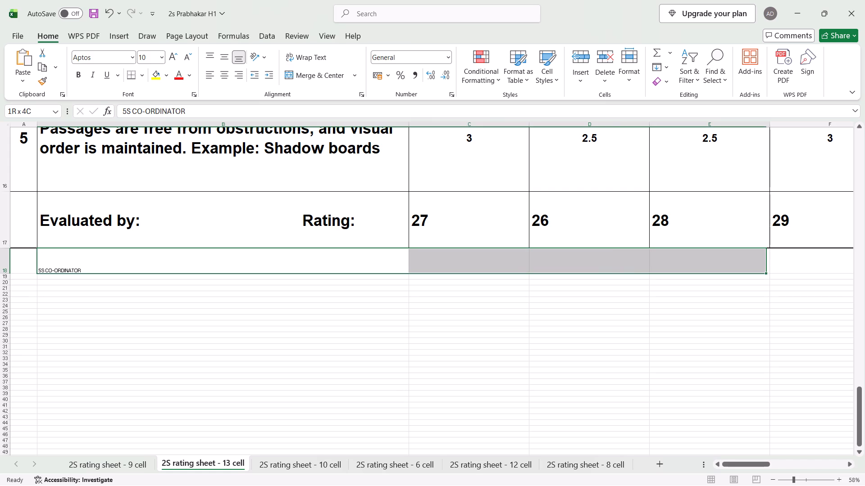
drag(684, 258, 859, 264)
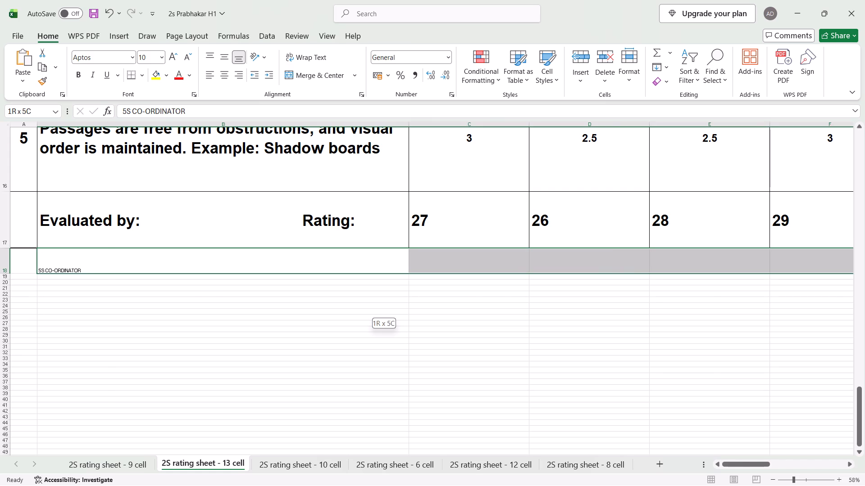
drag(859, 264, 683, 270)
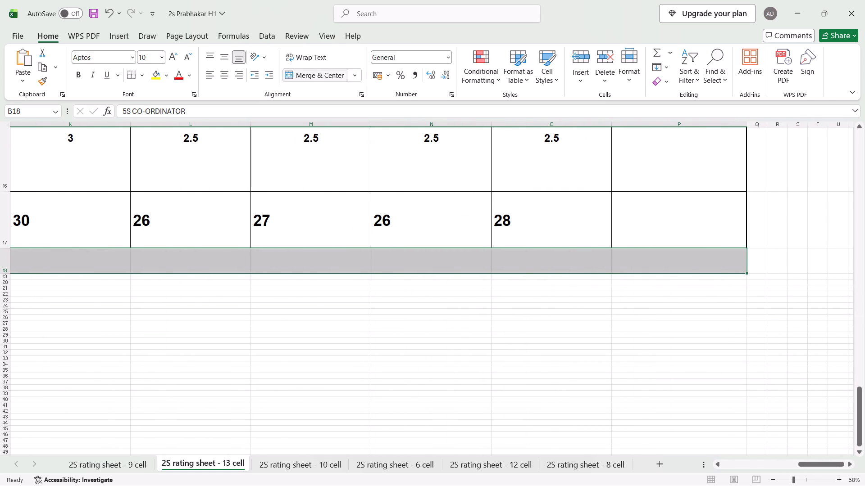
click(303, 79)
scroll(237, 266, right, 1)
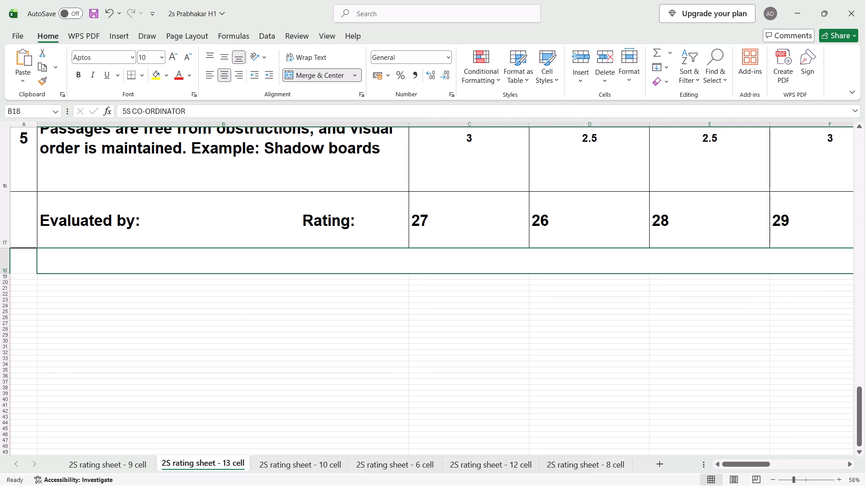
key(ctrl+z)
Merge and centre row 18 from C18 to P18, keeping the title cell B18 separate.
click(408, 280)
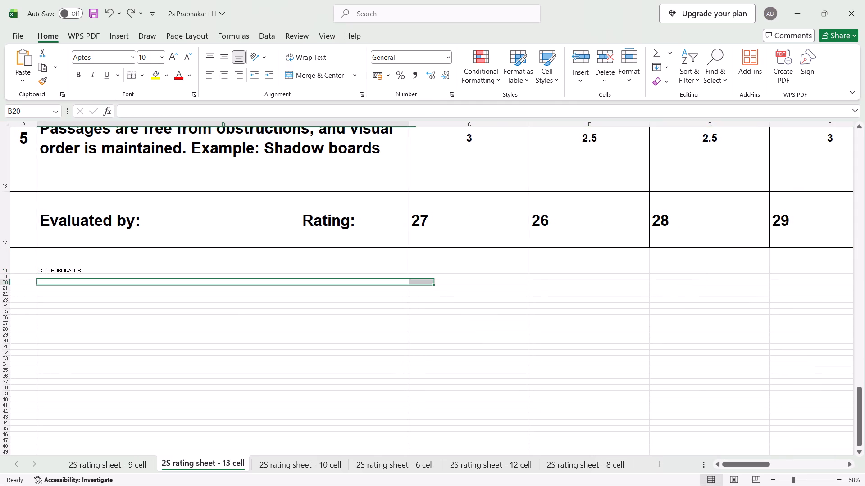
click(447, 268)
drag(447, 268, 610, 273)
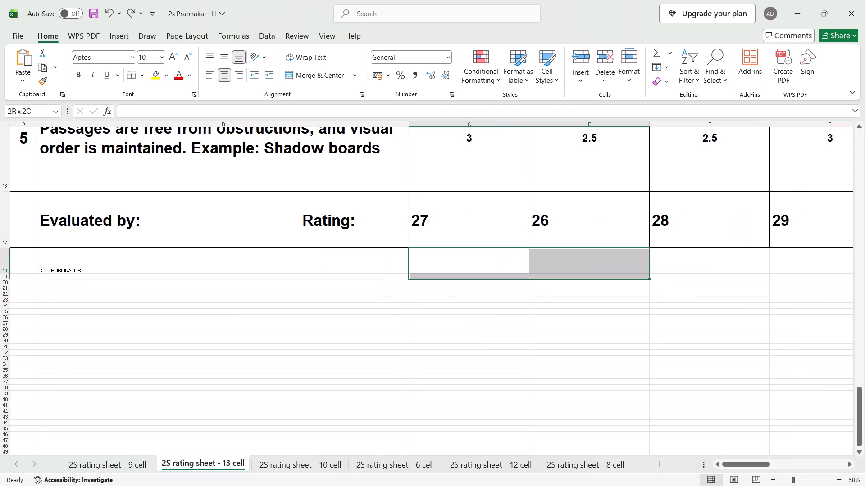
drag(610, 273, 792, 266)
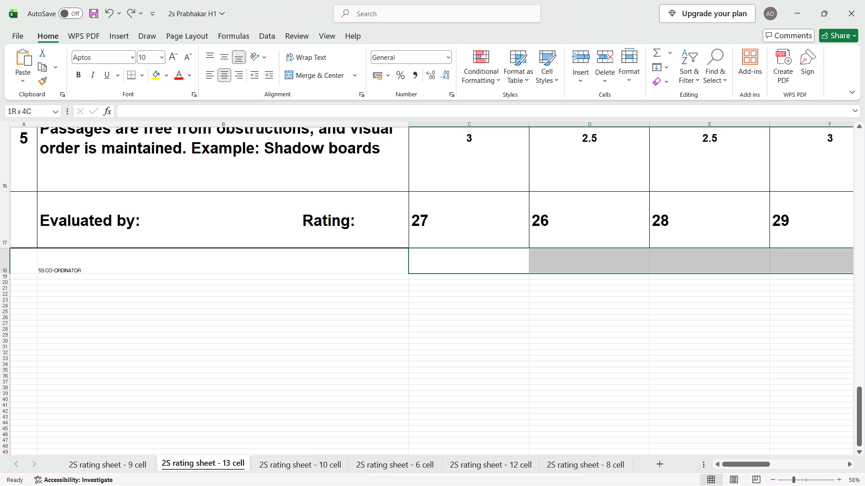
drag(792, 266, 862, 270)
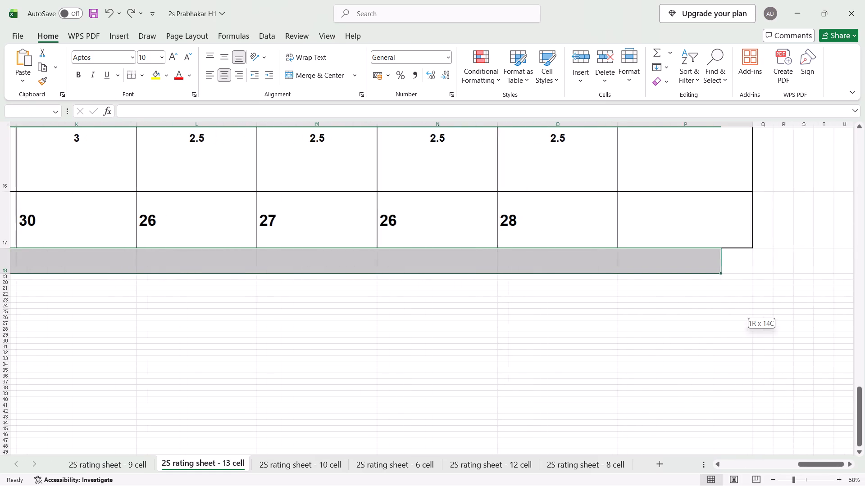
drag(862, 270, 737, 266)
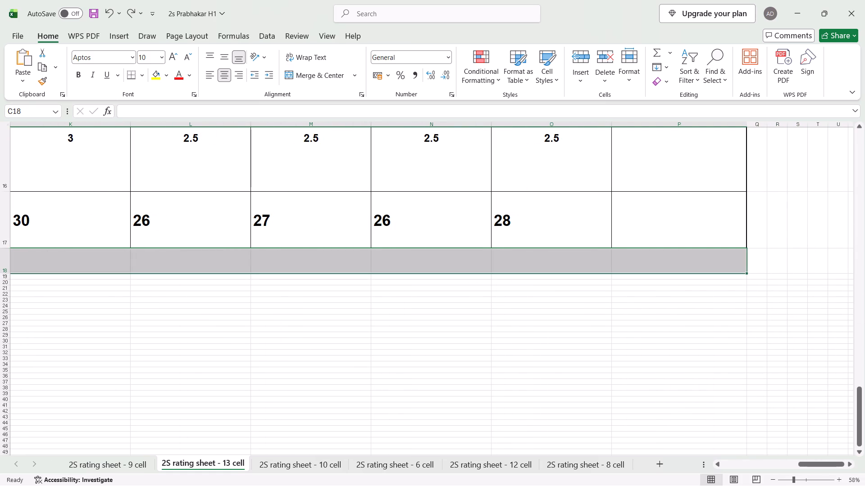
click(300, 73)
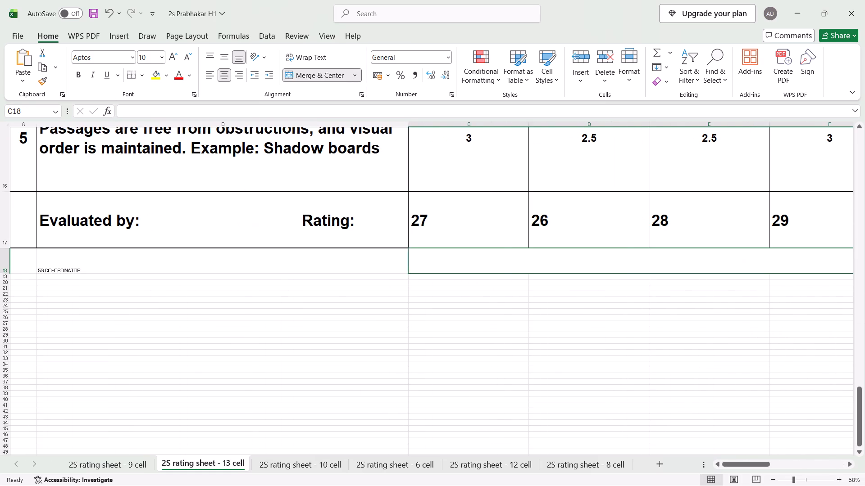
click(284, 340)
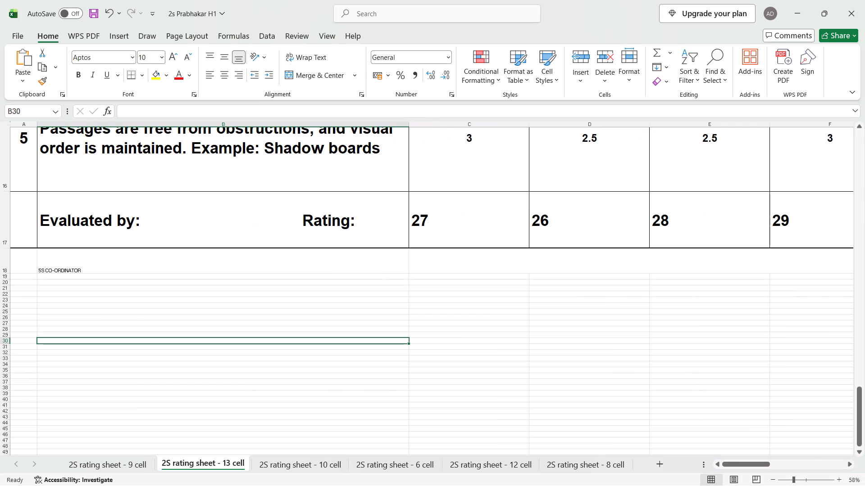
Format the 5S CO-ORDINATOR text in B18 as bold with font size 24.
click(86, 269)
click(86, 269)
drag(86, 269, 43, 271)
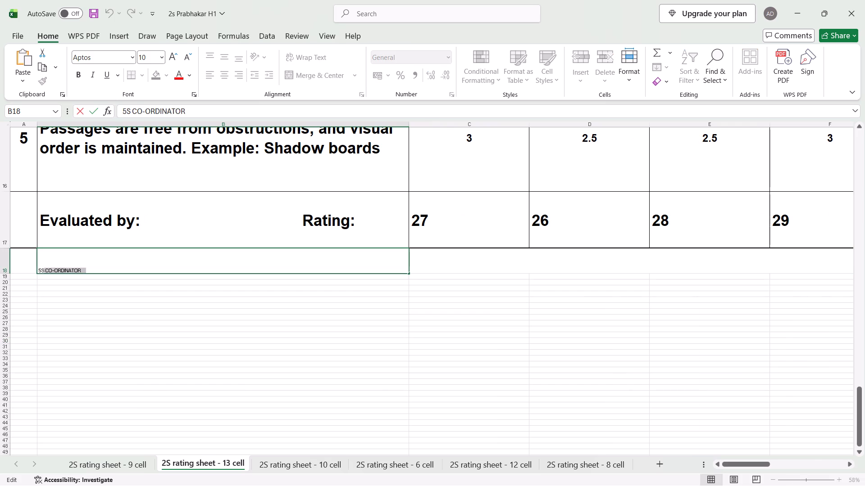
drag(43, 271, 37, 273)
key(ctrl+plus)
key(ctrl+plus)
right_click(52, 269)
click(112, 239)
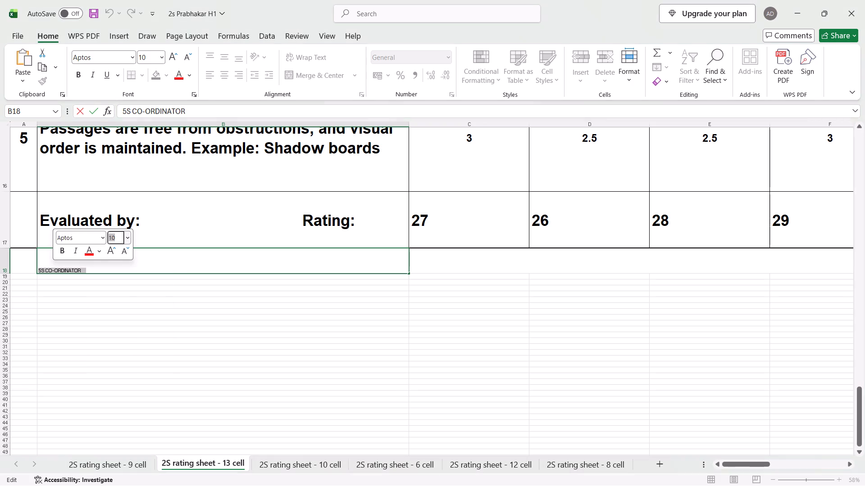
text(24)
key(Return)
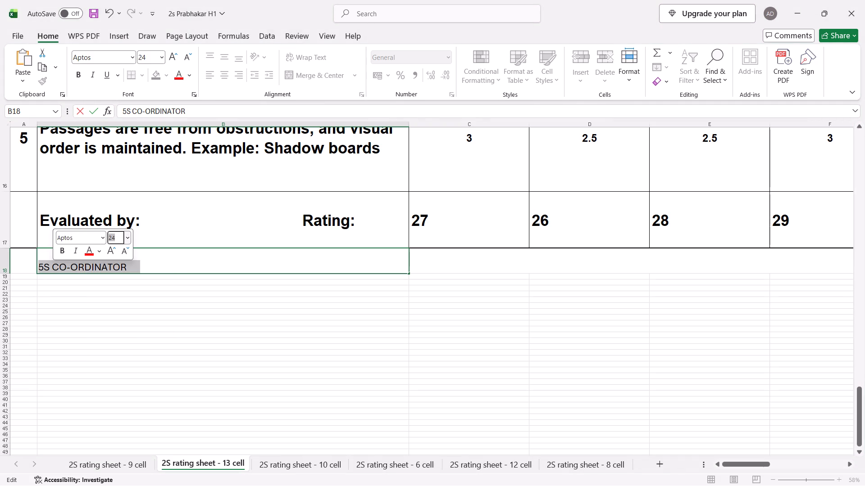
click(63, 250)
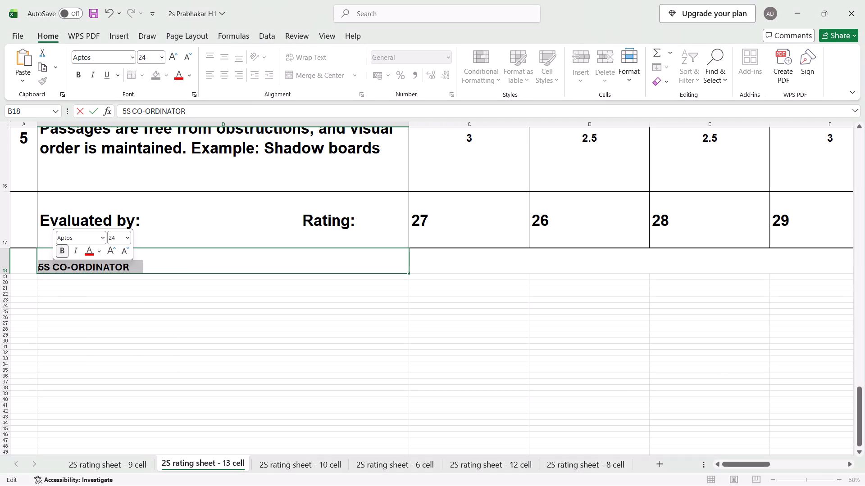
click(172, 265)
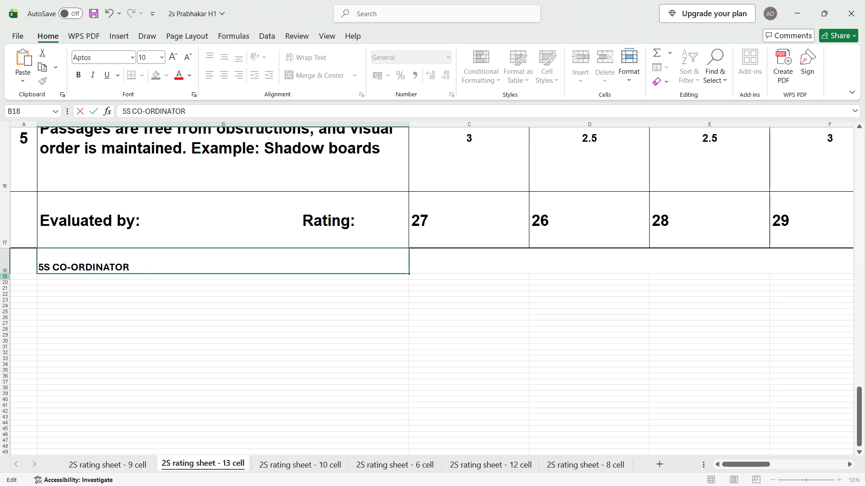
Increase the height of row 18 to about 100 points.
click(4, 272)
drag(4, 272, 5, 290)
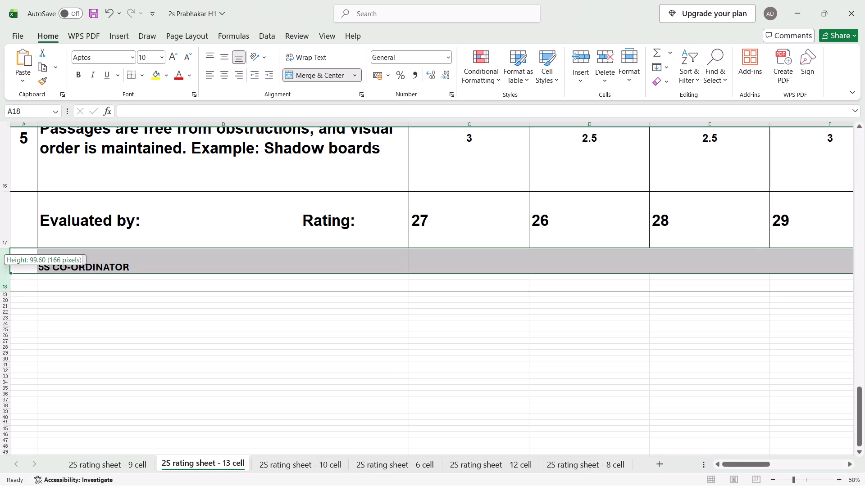
drag(5, 290, 5, 291)
click(249, 265)
click(414, 338)
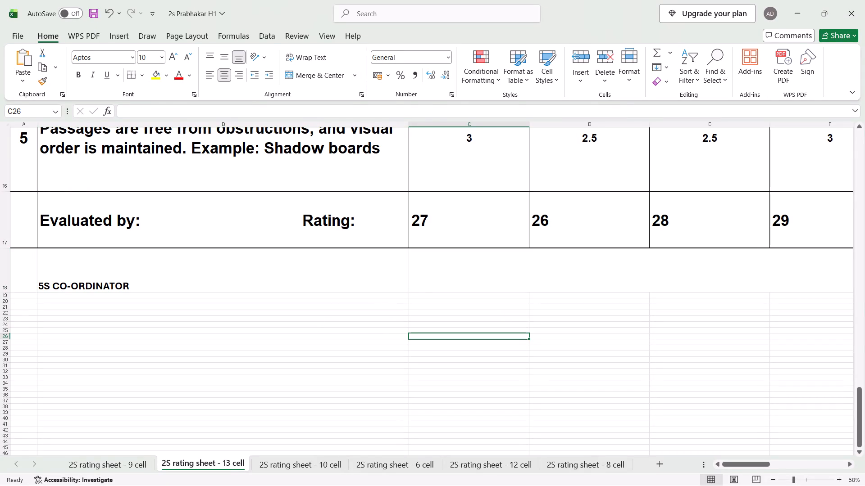
On the 10 cell sheet, increase the height of row 18 to nearly match the Evaluated by row above.
click(304, 459)
scroll(237, 387, right, 1)
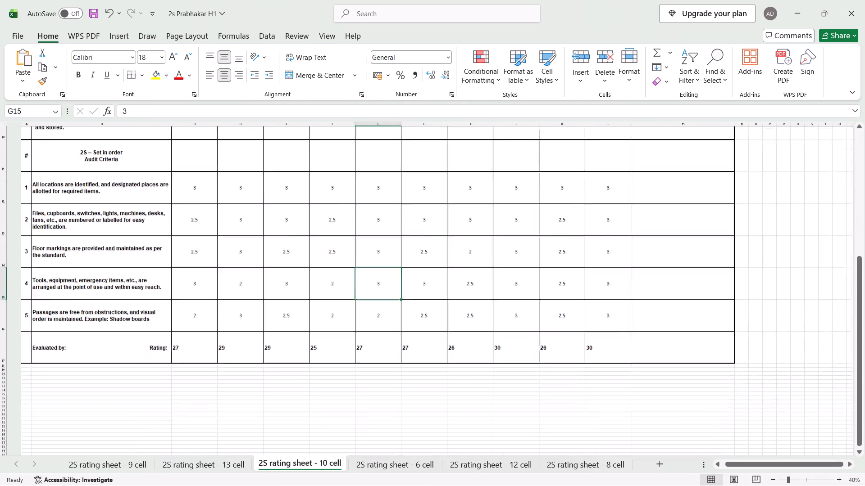
scroll(237, 387, right, 1)
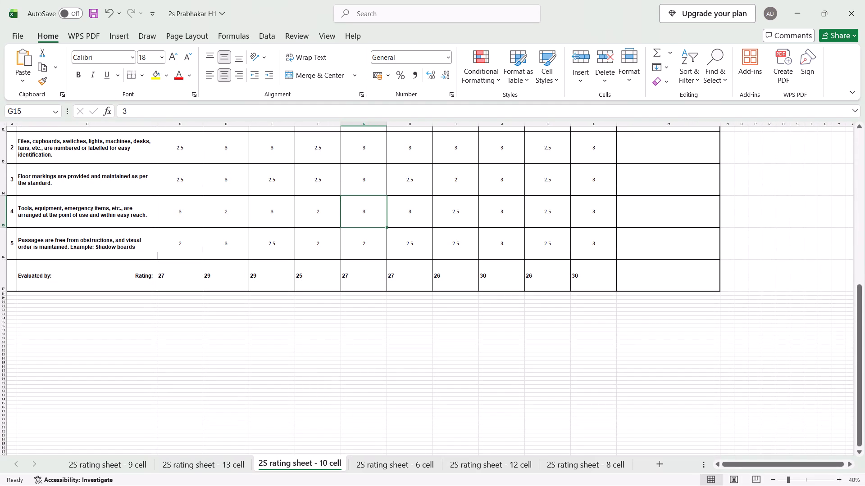
drag(5, 296, 5, 321)
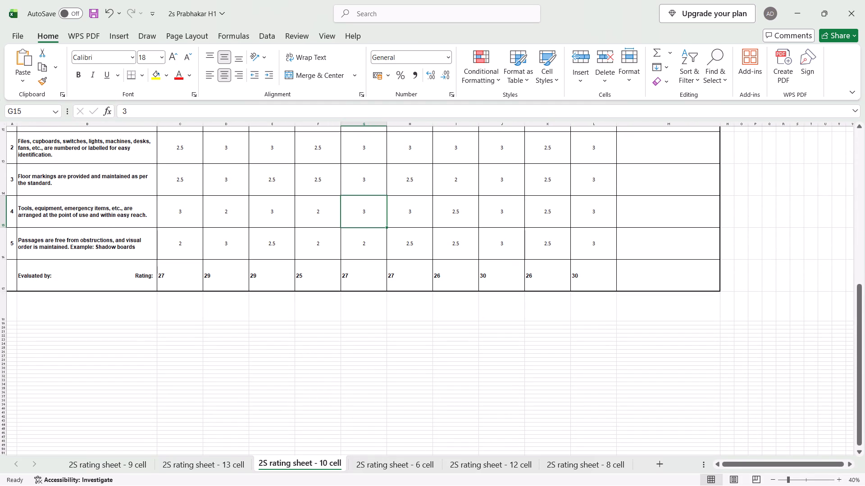
Merge and centre row 18 from B18 to M18, across the full table width.
click(7, 304)
drag(42, 302, 562, 297)
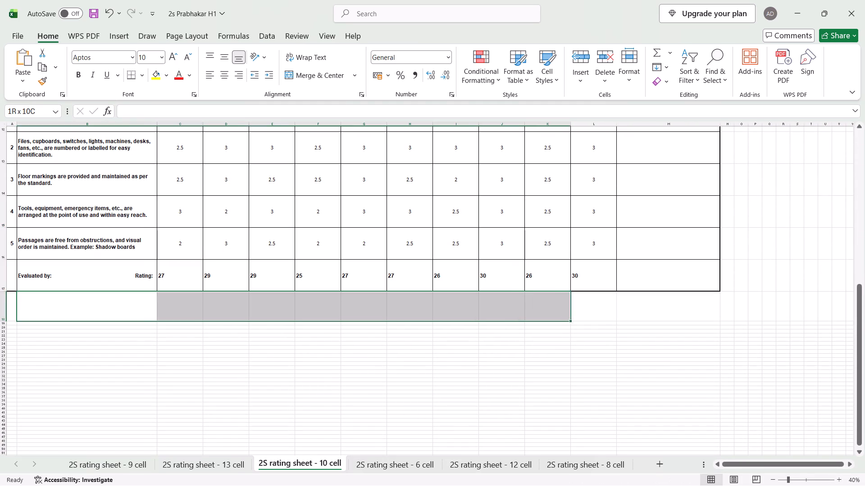
drag(562, 297, 630, 300)
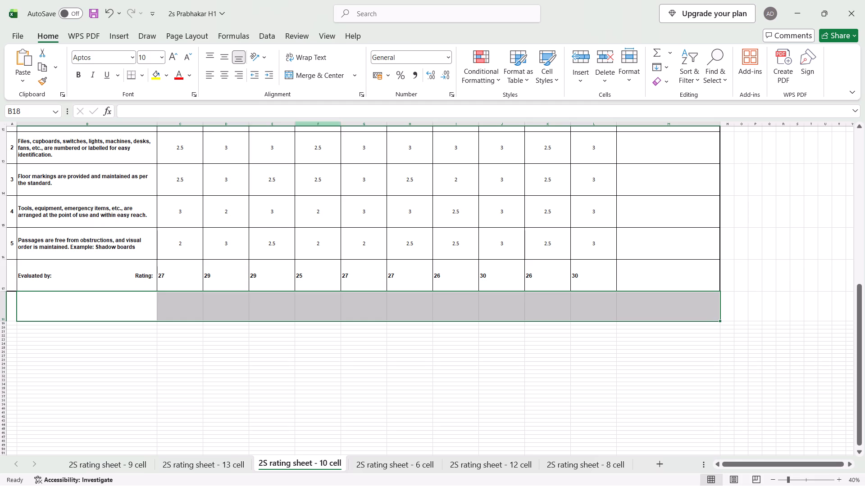
click(316, 72)
Enter the text 5S CO-ORDINATOR in the merged row 18 cell.
click(109, 301)
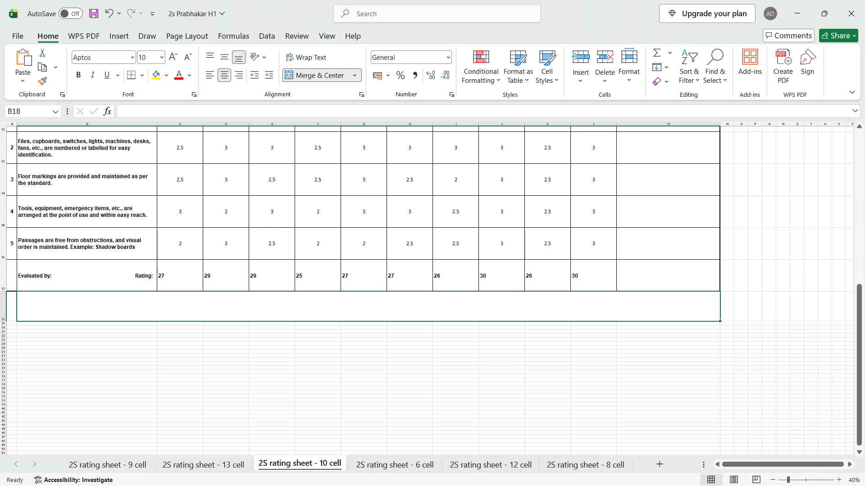
double_click(74, 316)
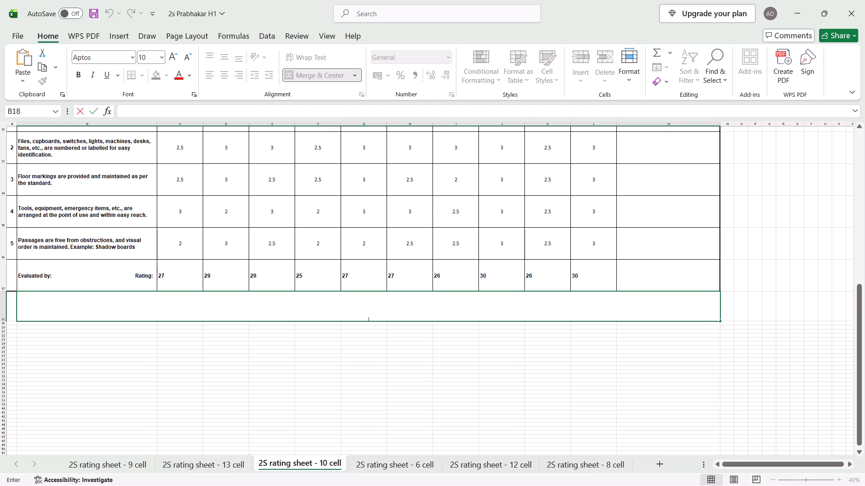
click(145, 112)
key(ctrl+v)
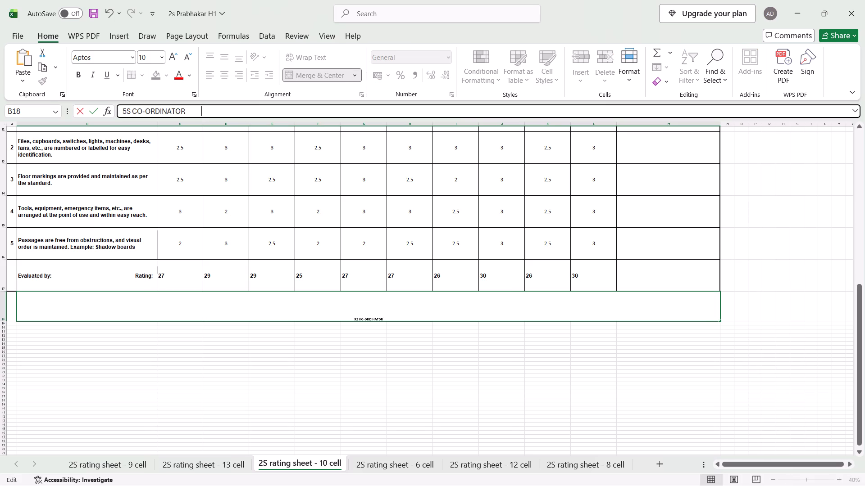
key(Return)
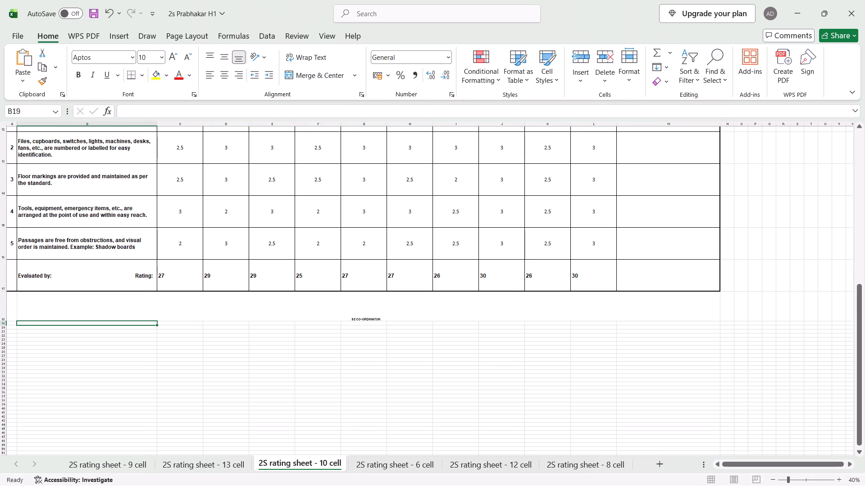
Left-align the 5S CO-ORDINATOR text in the merged cell.
click(333, 320)
double_click(351, 319)
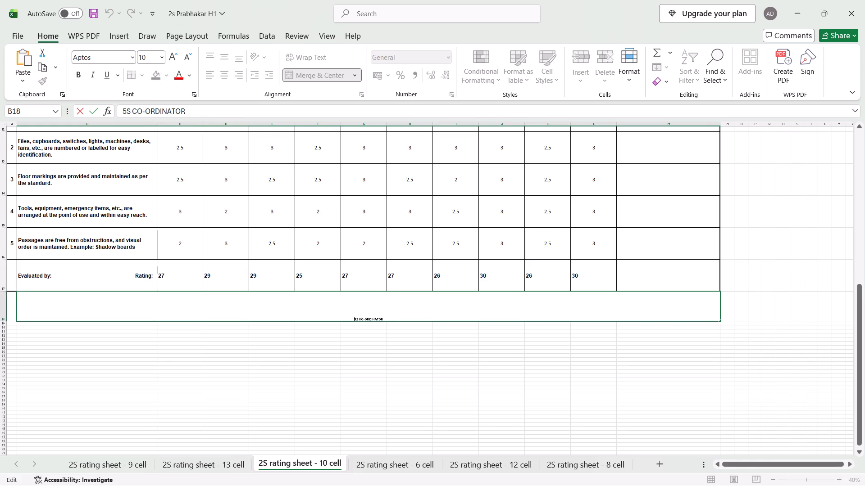
click(301, 353)
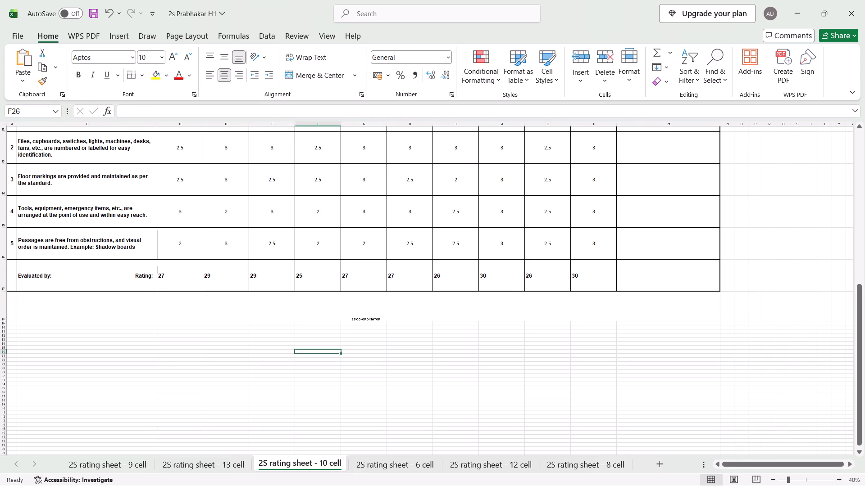
click(172, 319)
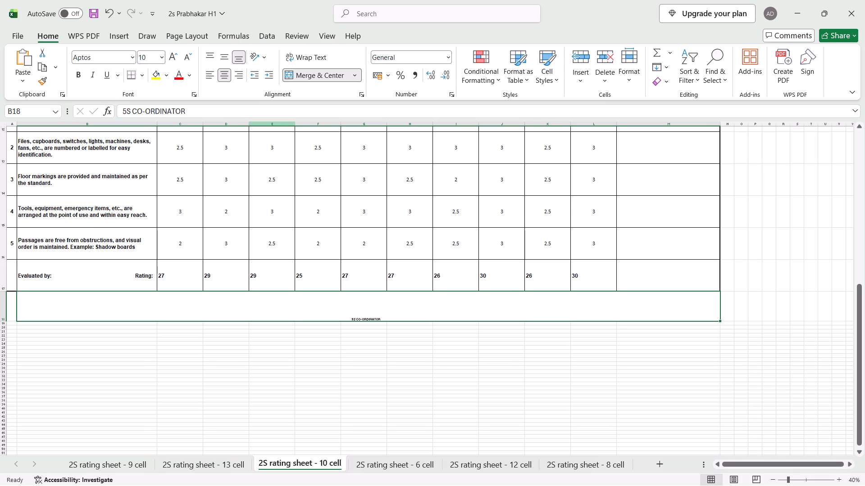
click(212, 76)
Format the 5S CO-ORDINATOR text on the 10 cell sheet as bold with font size 24.
double_click(62, 317)
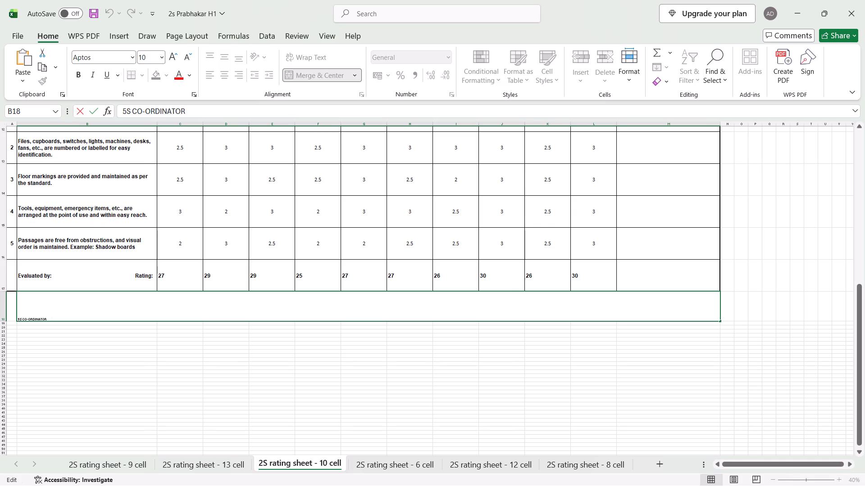
key(ctrl+a)
click(149, 59)
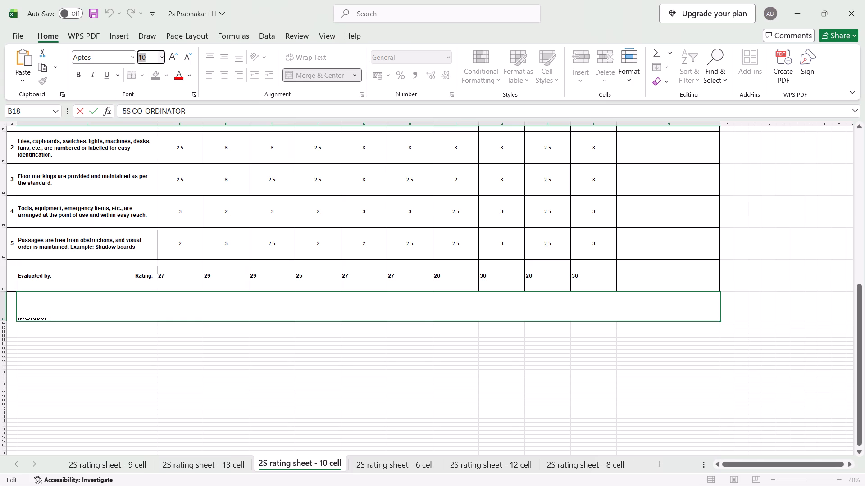
text(24)
key(Return)
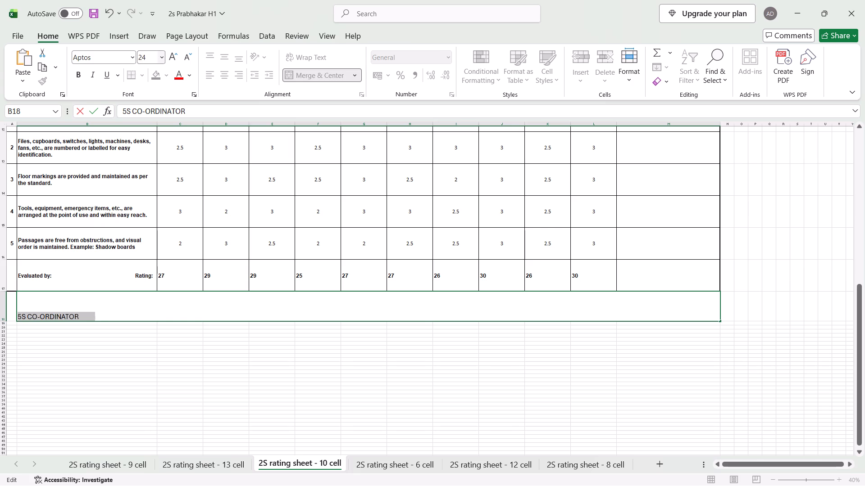
click(79, 78)
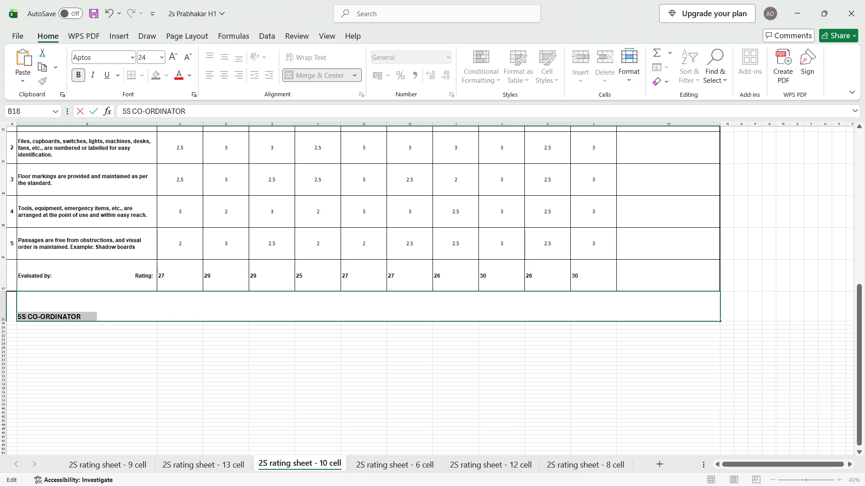
click(166, 385)
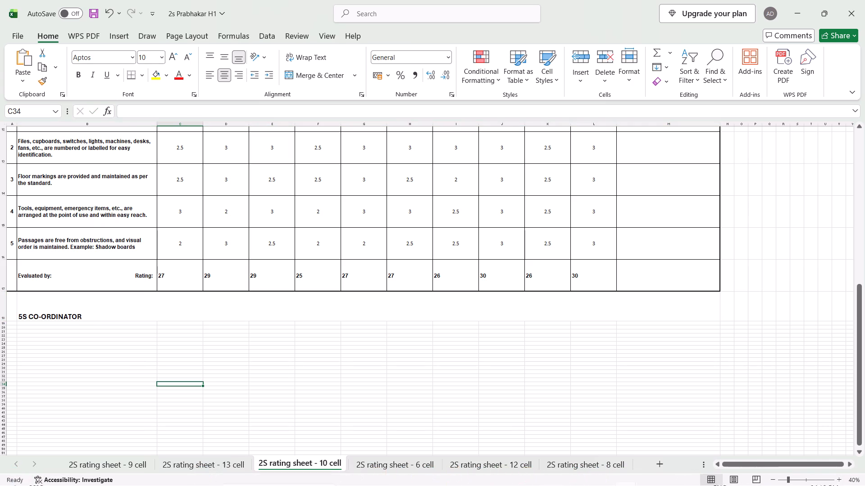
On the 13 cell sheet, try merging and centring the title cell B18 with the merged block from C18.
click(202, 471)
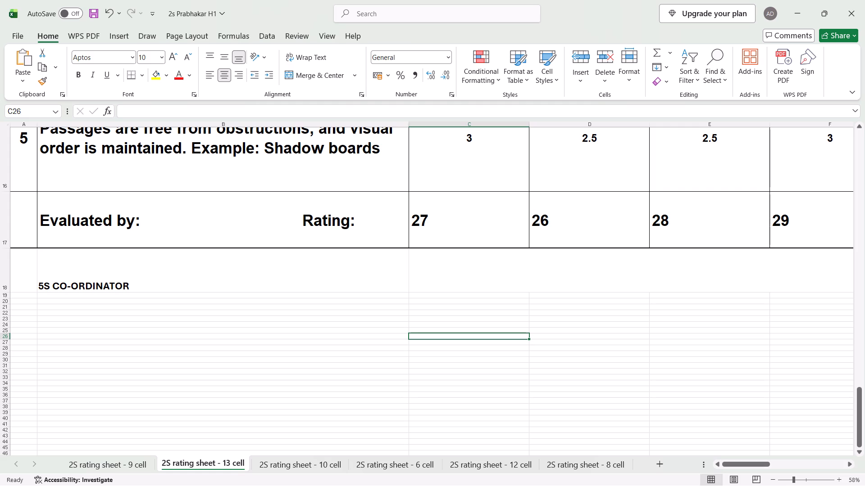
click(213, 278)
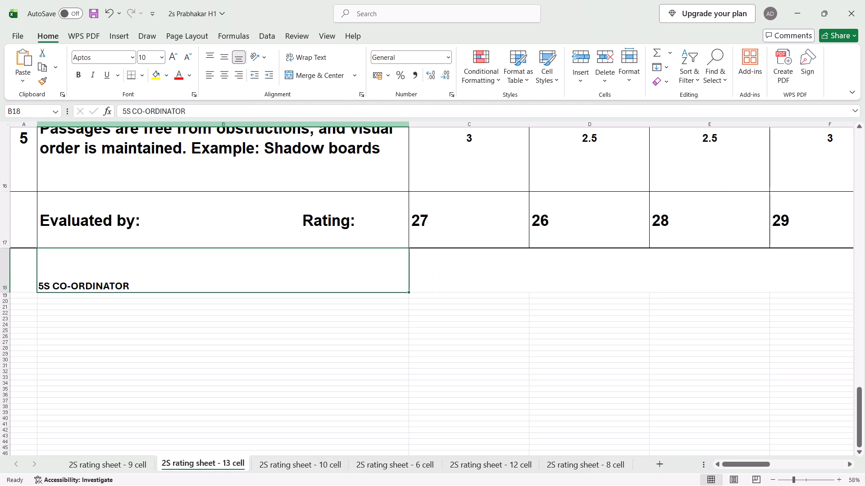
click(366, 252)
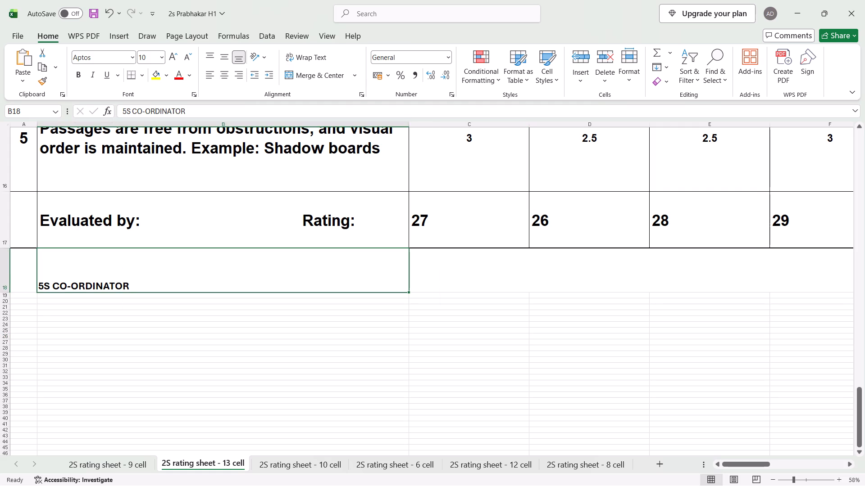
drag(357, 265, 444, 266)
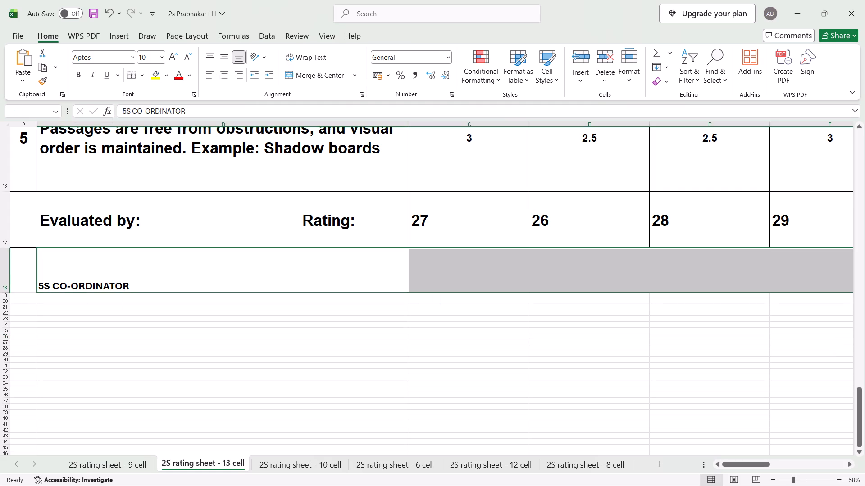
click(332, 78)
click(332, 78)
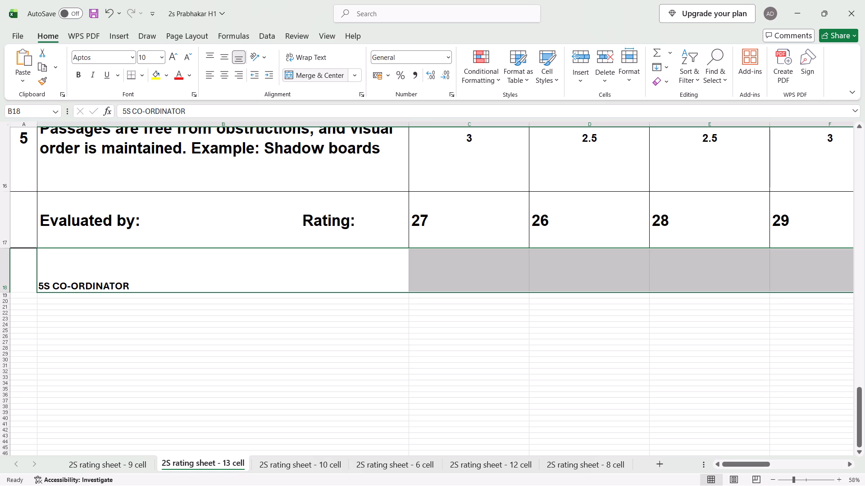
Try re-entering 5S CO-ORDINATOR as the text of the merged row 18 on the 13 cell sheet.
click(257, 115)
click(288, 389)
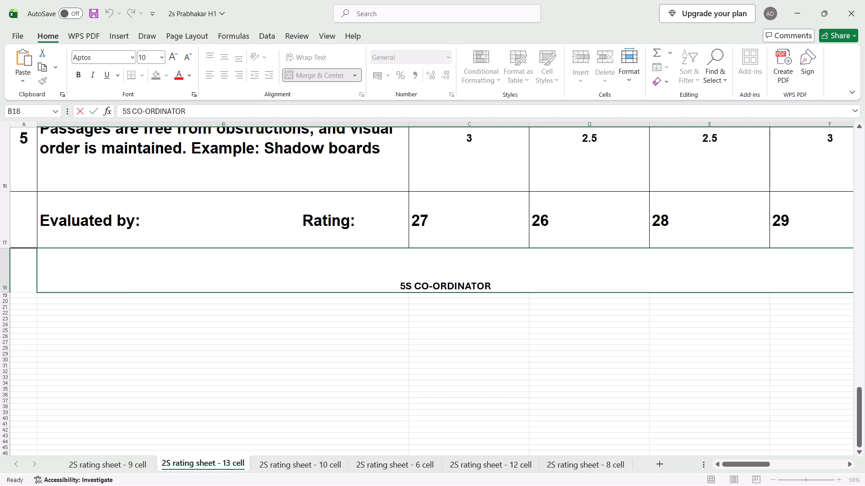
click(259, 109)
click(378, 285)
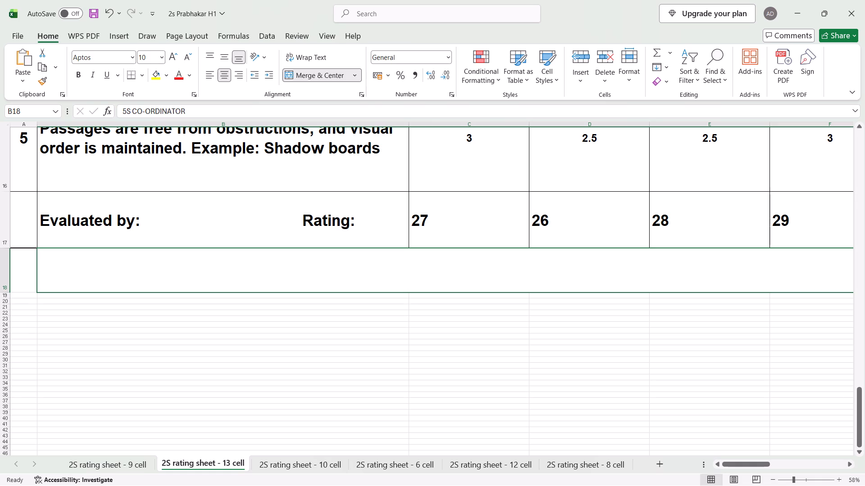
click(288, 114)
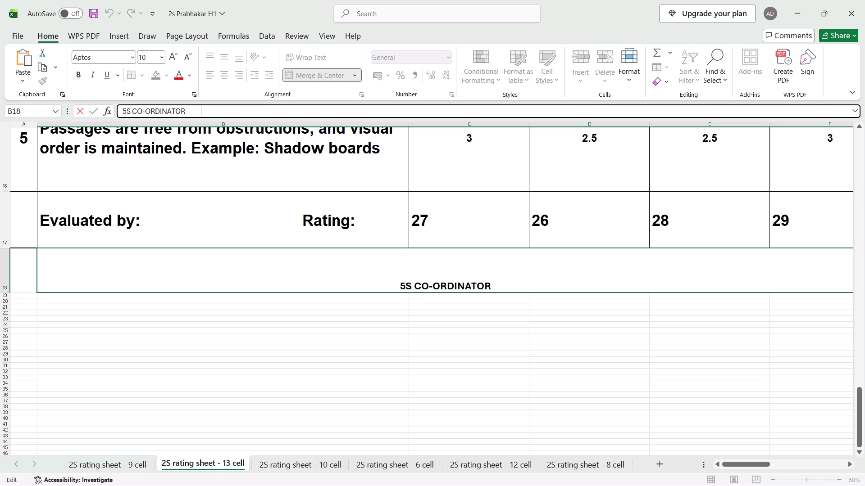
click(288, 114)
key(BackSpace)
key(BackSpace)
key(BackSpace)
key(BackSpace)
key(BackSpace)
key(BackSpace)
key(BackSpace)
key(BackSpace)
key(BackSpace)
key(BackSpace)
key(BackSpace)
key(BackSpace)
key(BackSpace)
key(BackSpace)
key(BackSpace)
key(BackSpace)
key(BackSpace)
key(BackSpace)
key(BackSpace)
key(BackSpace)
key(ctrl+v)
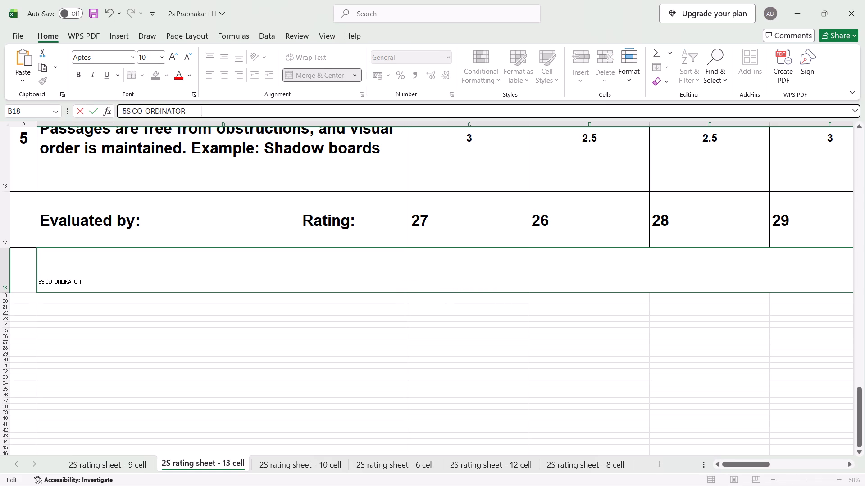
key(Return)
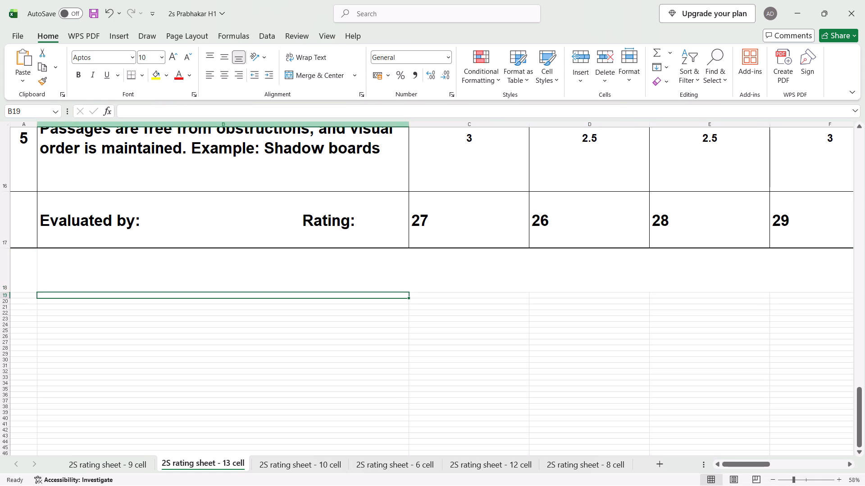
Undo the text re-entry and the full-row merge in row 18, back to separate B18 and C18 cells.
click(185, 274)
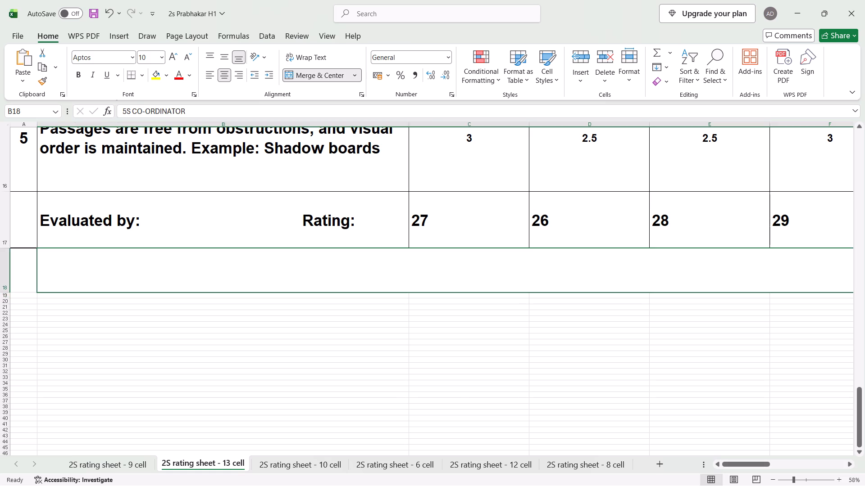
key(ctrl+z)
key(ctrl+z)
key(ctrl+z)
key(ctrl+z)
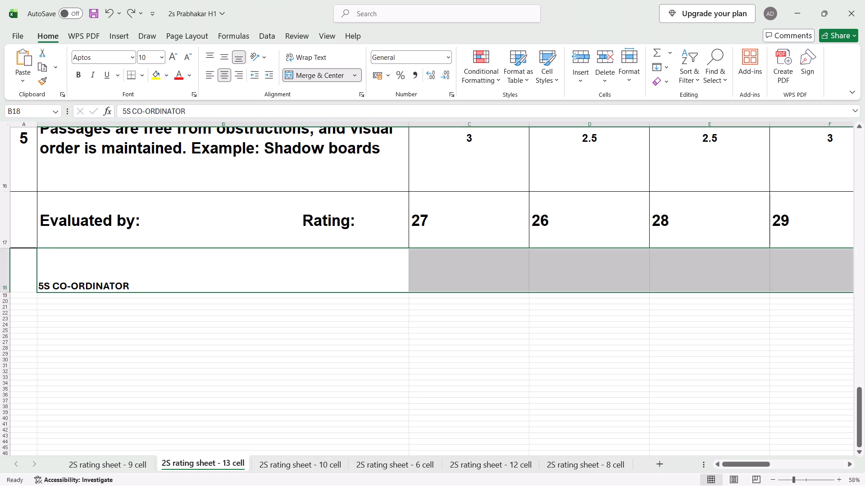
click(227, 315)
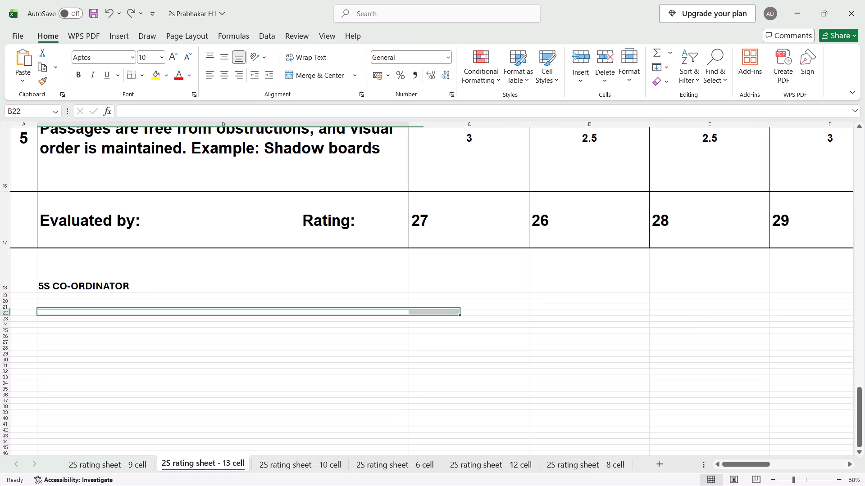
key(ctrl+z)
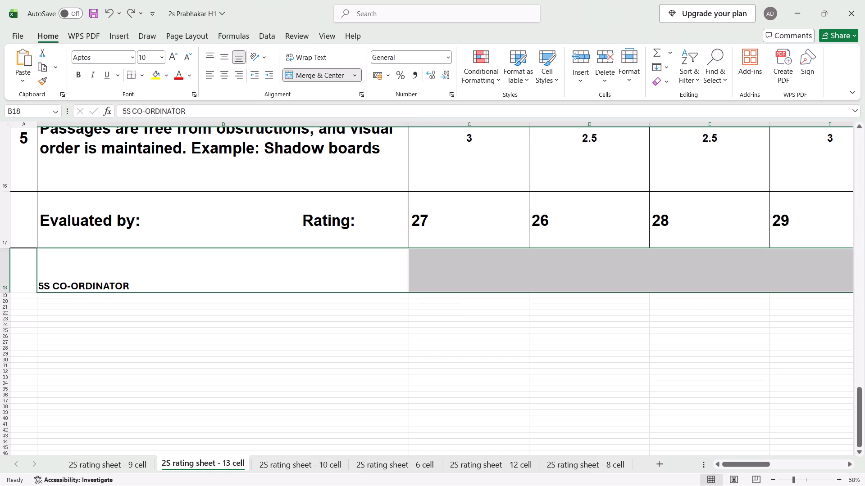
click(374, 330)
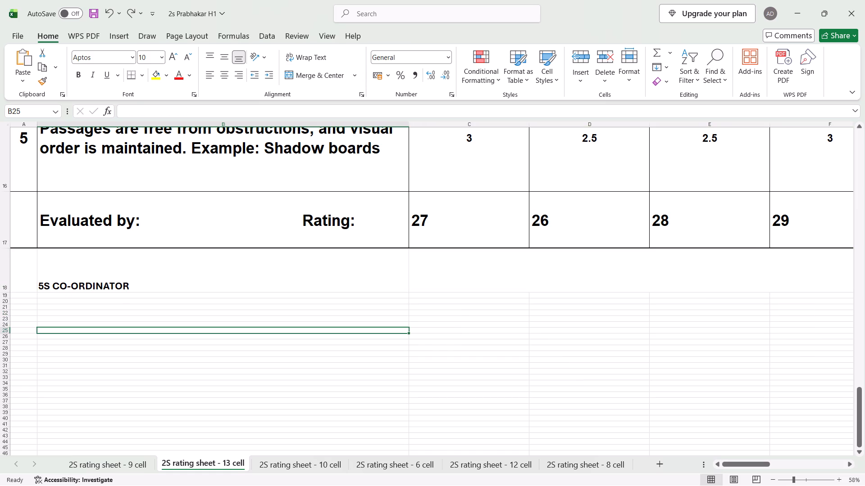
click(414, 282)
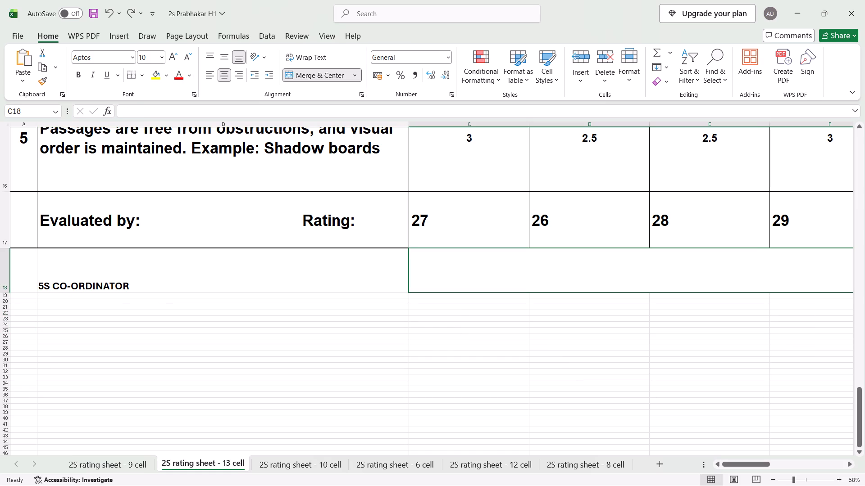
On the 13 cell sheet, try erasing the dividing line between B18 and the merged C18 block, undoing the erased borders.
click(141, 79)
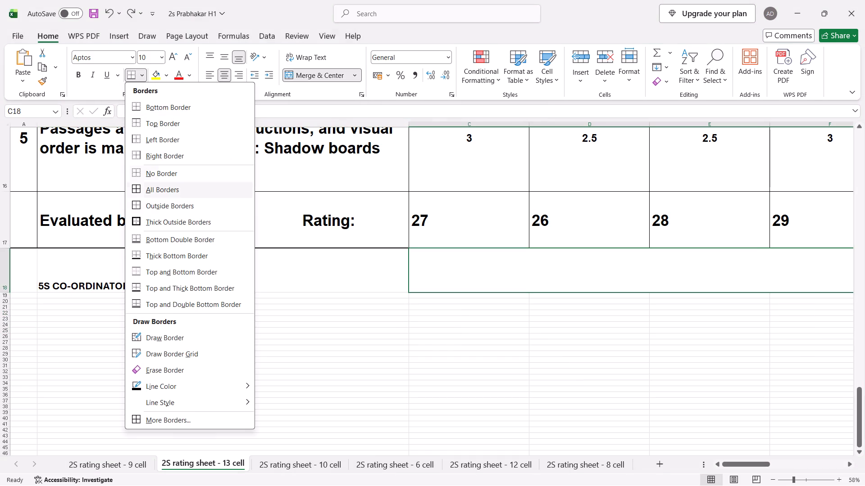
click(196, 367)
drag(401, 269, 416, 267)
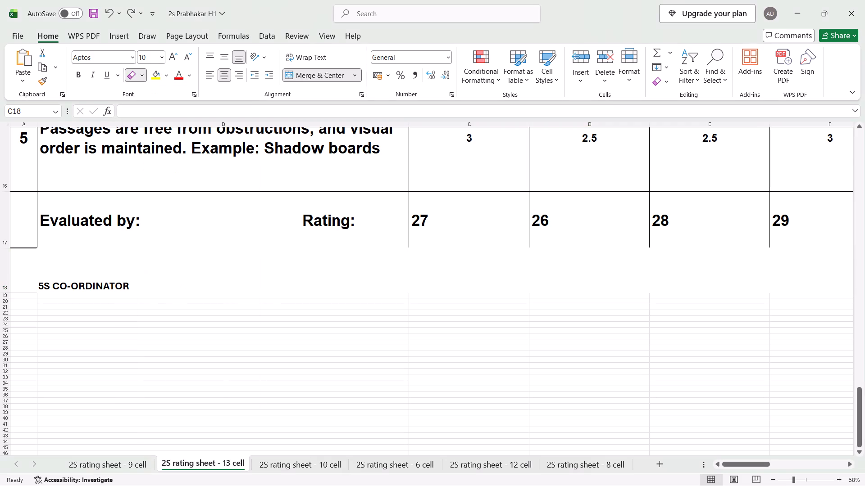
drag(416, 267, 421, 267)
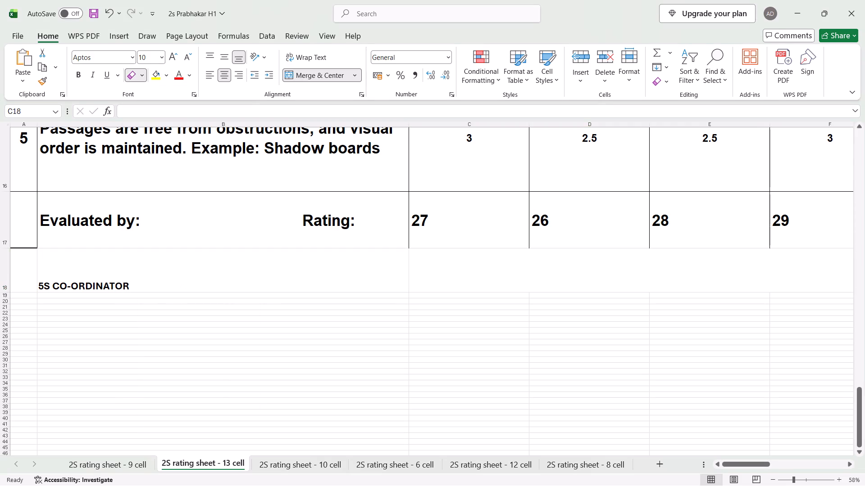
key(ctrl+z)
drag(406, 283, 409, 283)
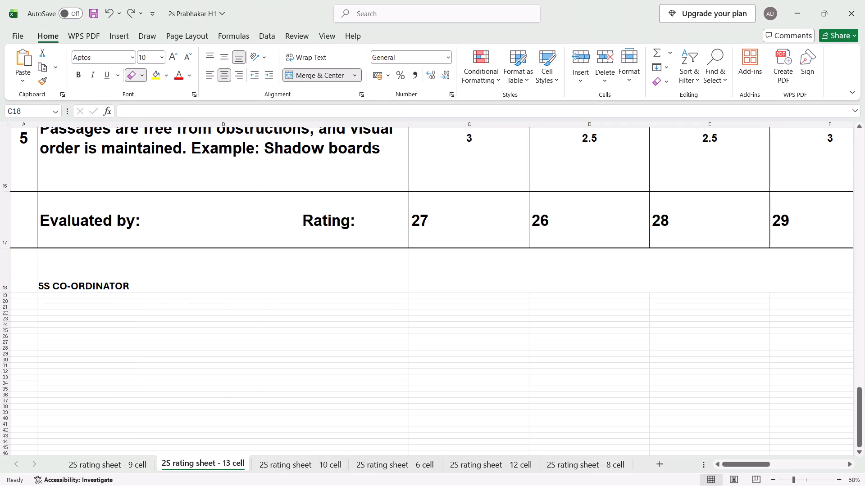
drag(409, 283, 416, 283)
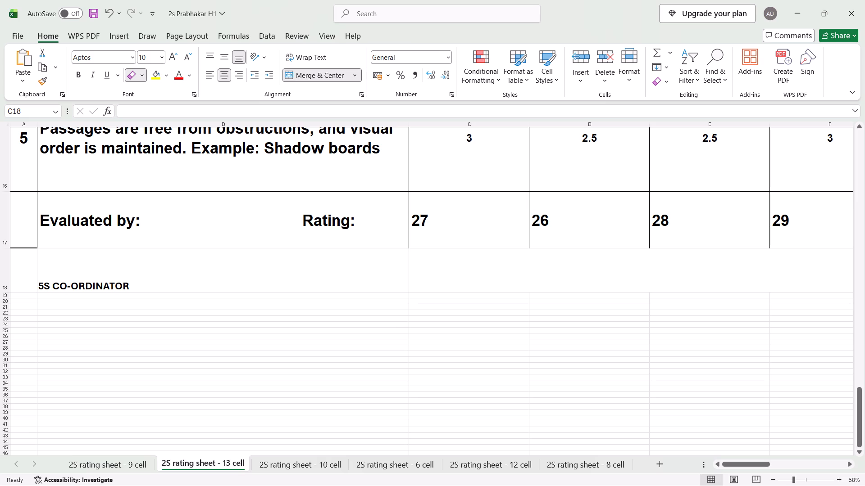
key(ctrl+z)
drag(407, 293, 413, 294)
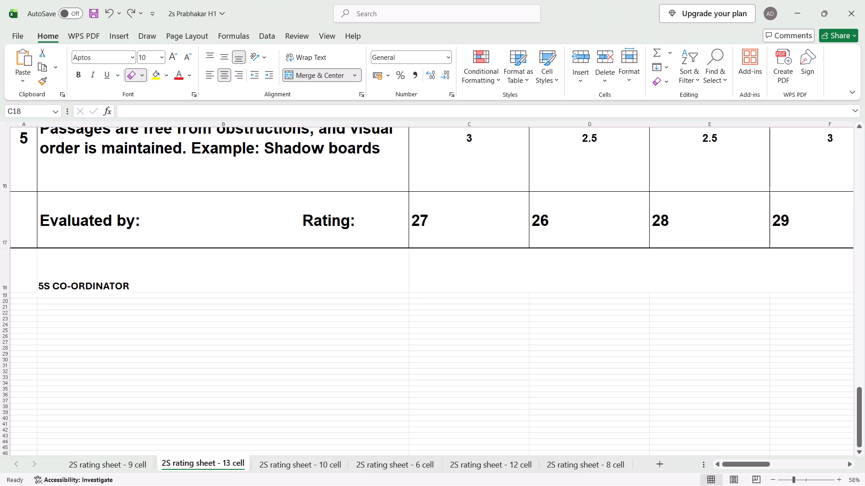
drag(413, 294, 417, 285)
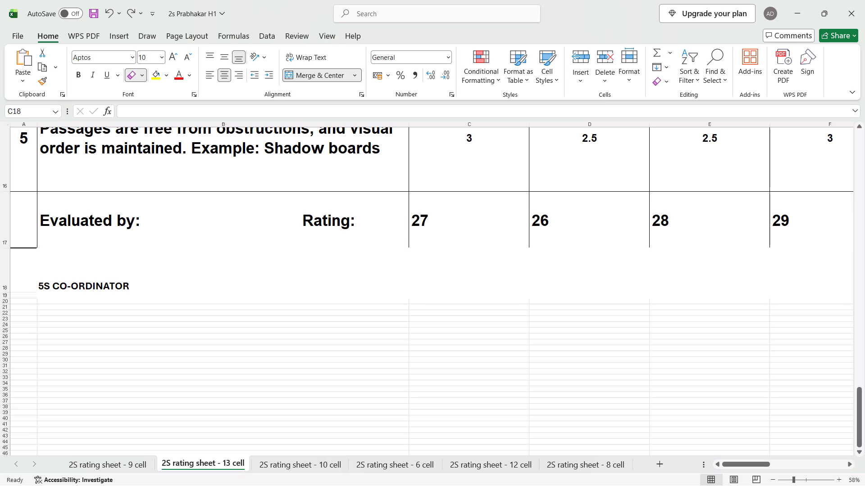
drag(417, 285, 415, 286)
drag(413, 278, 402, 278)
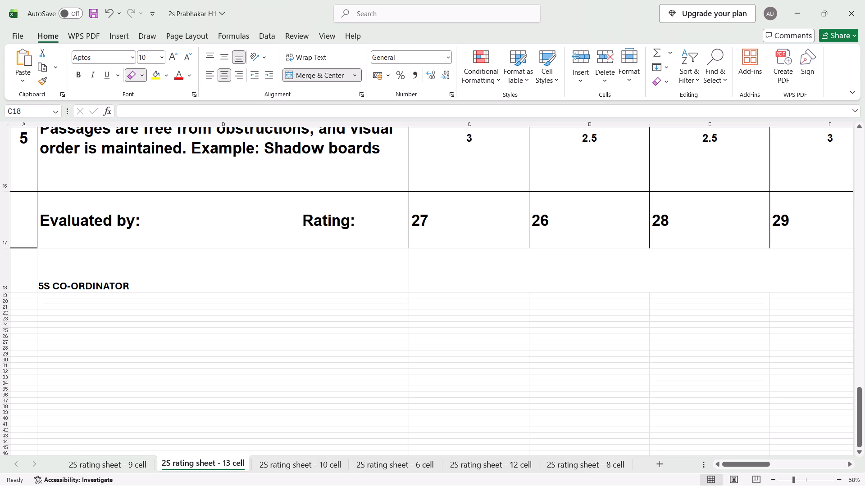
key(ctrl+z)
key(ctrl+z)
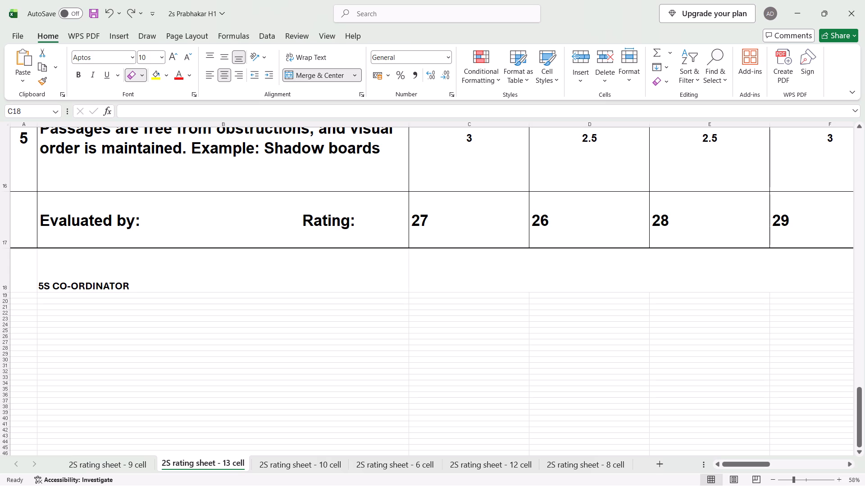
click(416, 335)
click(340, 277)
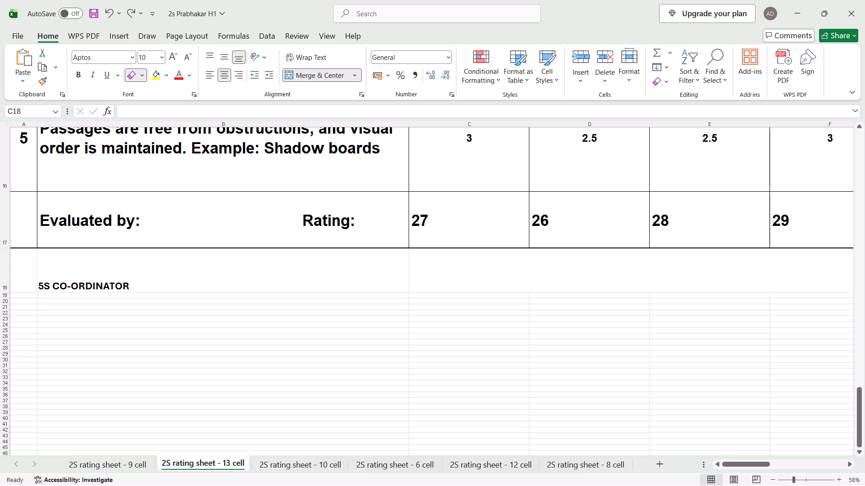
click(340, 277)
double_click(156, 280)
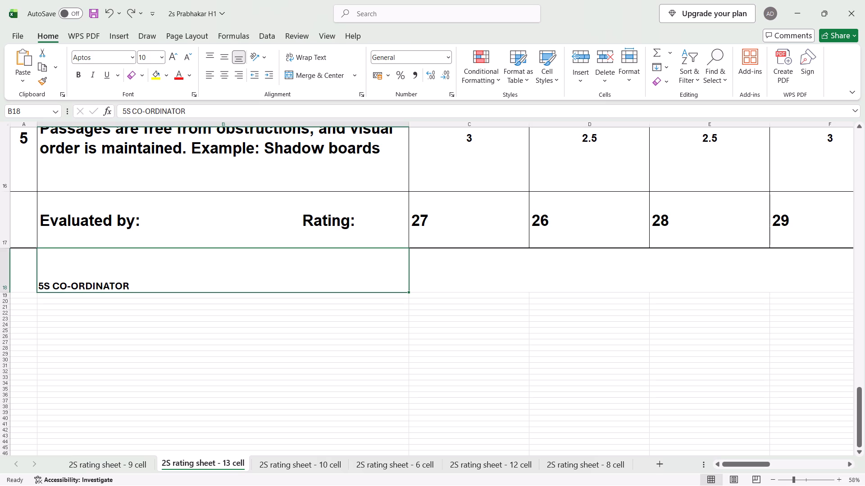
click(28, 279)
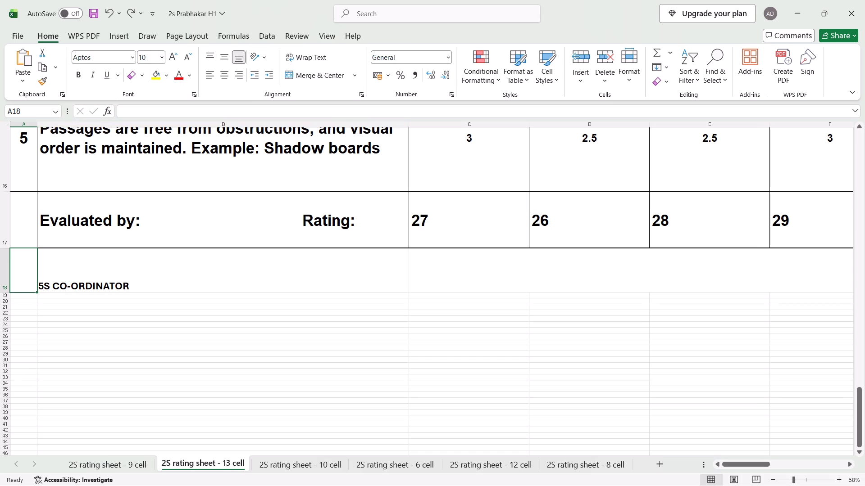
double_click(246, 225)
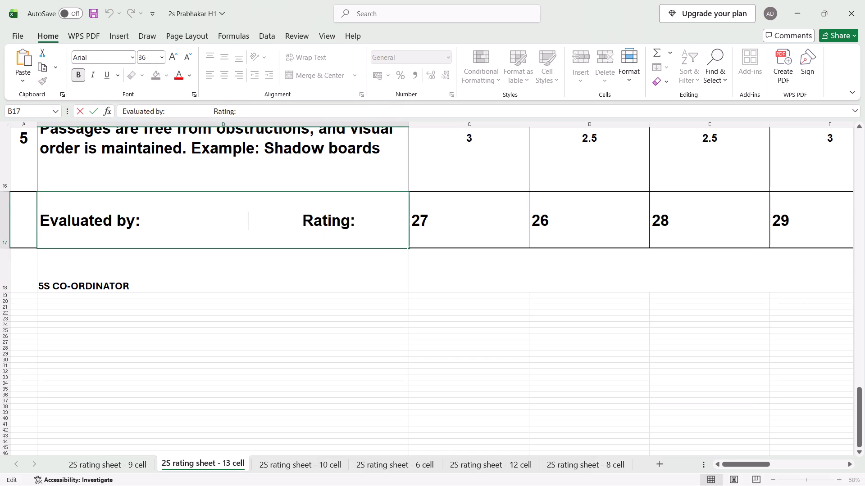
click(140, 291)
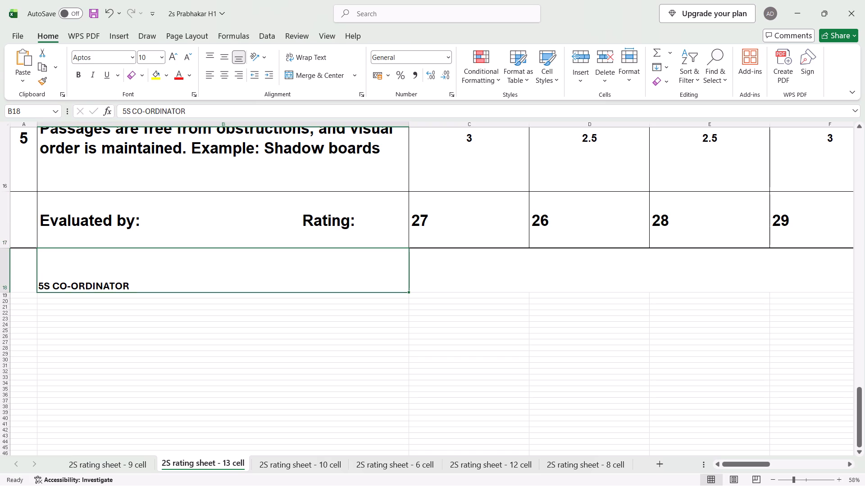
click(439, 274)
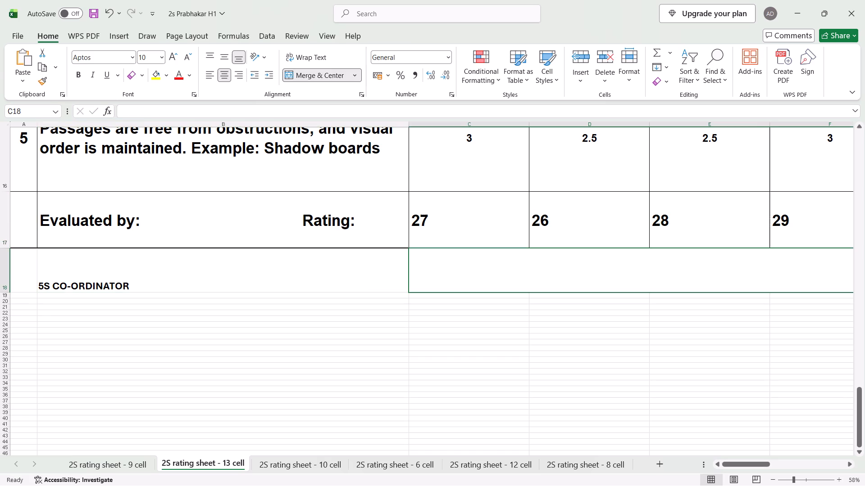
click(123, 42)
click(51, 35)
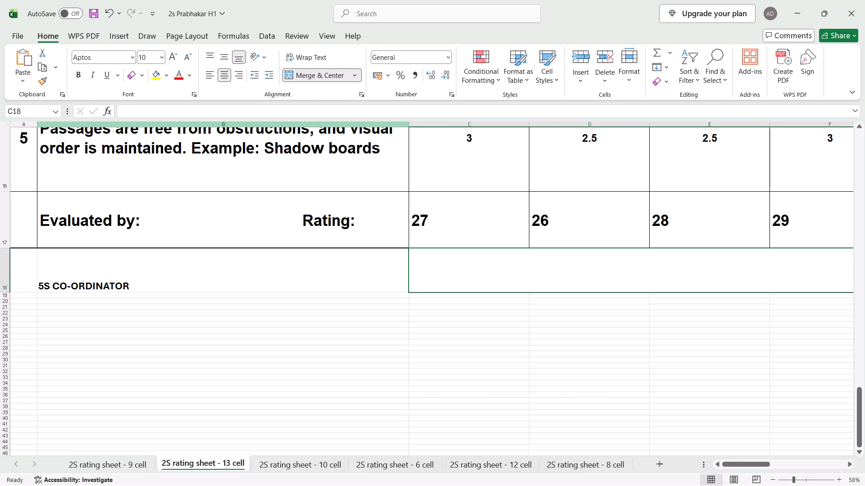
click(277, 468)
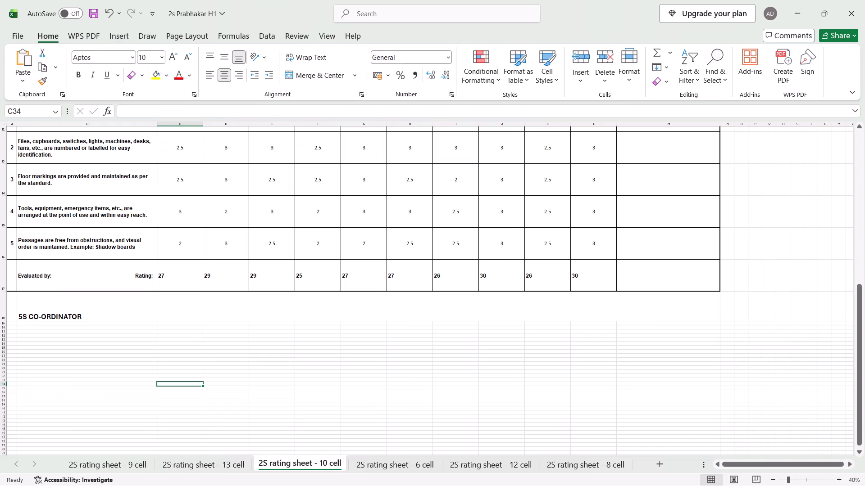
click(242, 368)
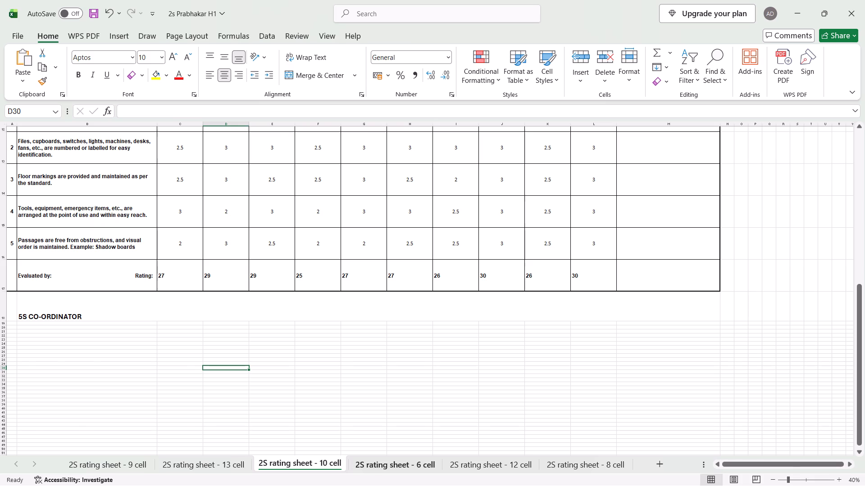
On the 6 cell sheet, increase the height of row 18 directly below the Evaluated by row.
click(376, 467)
scroll(326, 390, down, 2)
scroll(326, 390, right, 1)
click(300, 416)
click(300, 416)
scroll(300, 416, right, 1)
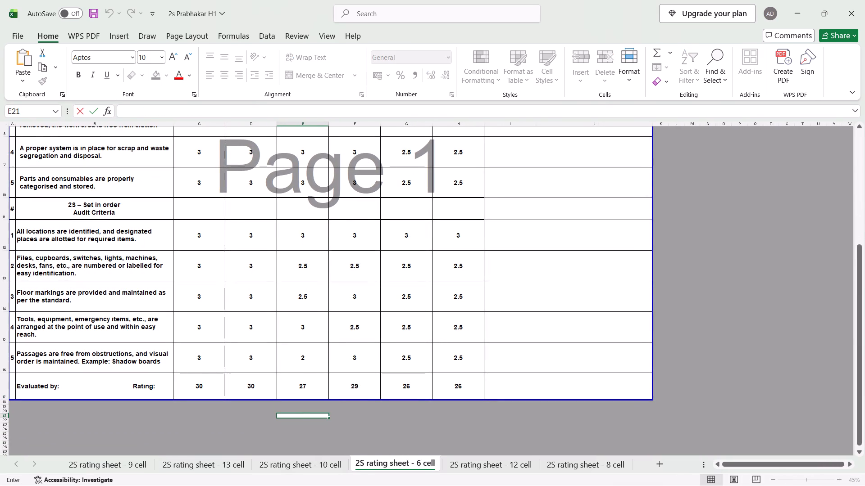
scroll(300, 416, right, 1)
double_click(599, 392)
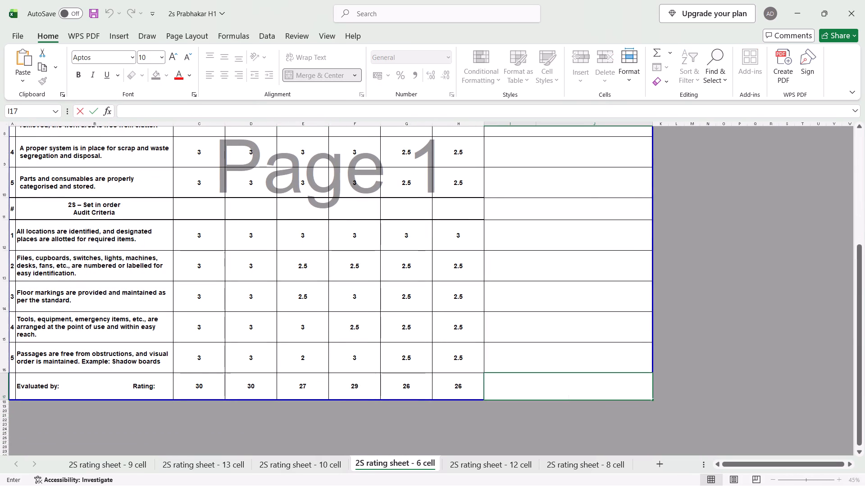
click(5, 405)
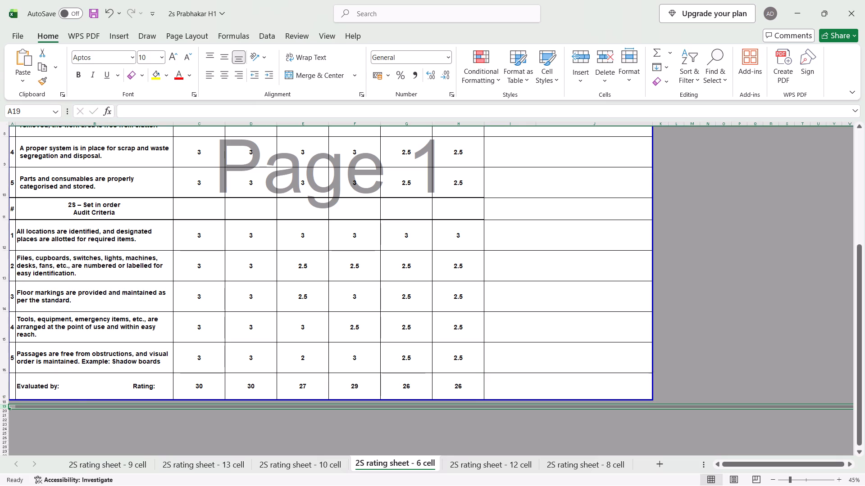
click(5, 405)
drag(5, 405, 5, 416)
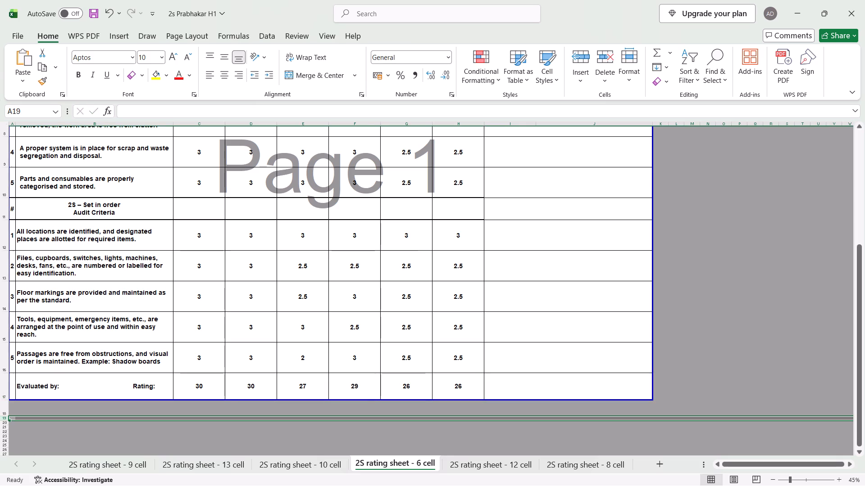
Merge and centre cells B18 to J18 on the 6 cell sheet.
click(14, 408)
drag(21, 406, 76, 405)
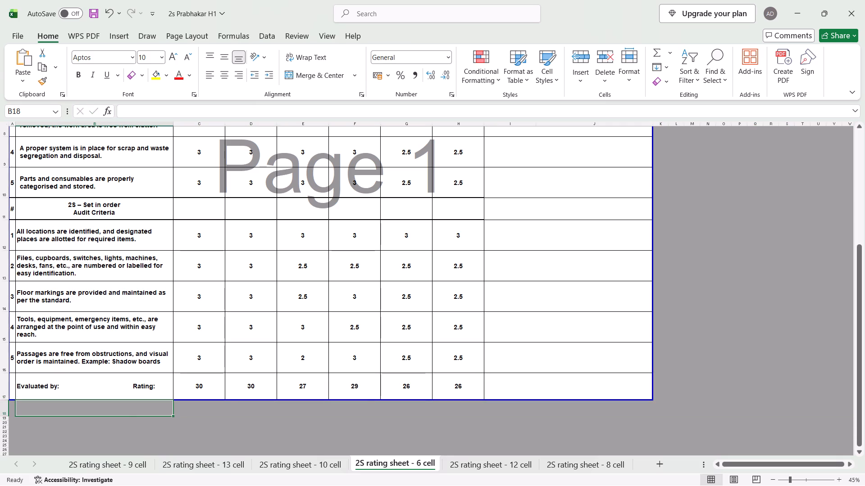
drag(76, 405, 493, 410)
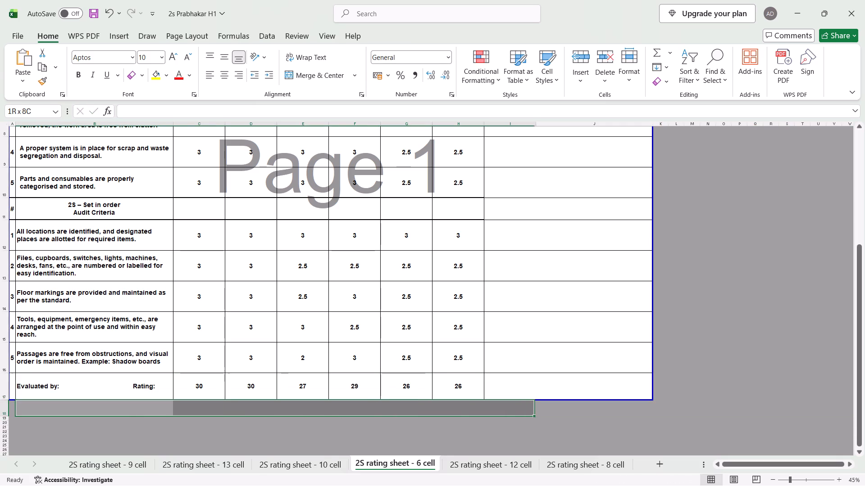
drag(493, 410, 570, 410)
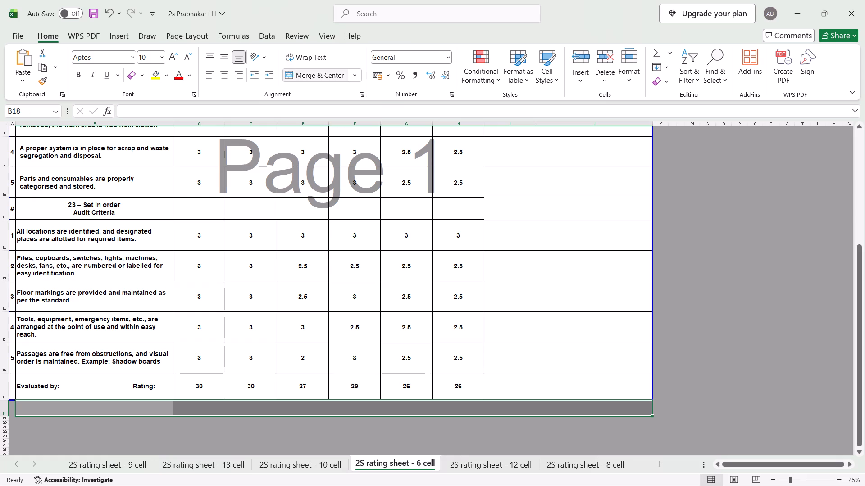
click(322, 72)
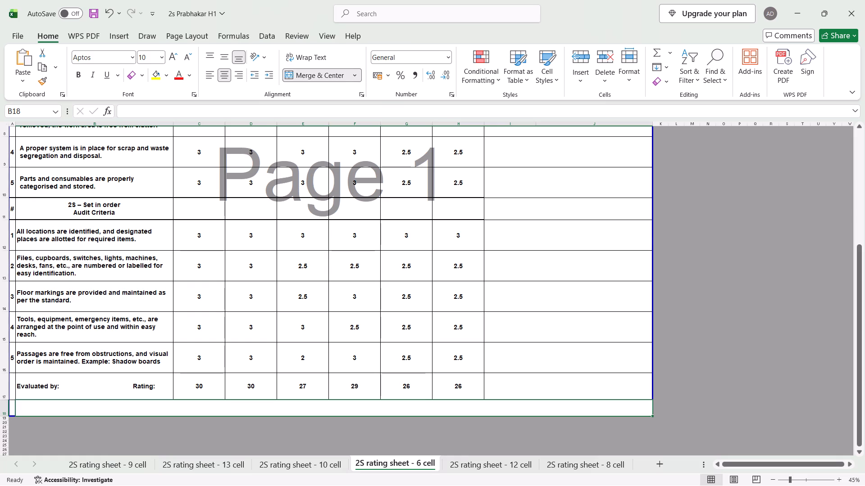
Enter the copied text 5S CO-ORDINATOR in the merged cell B18.
click(152, 108)
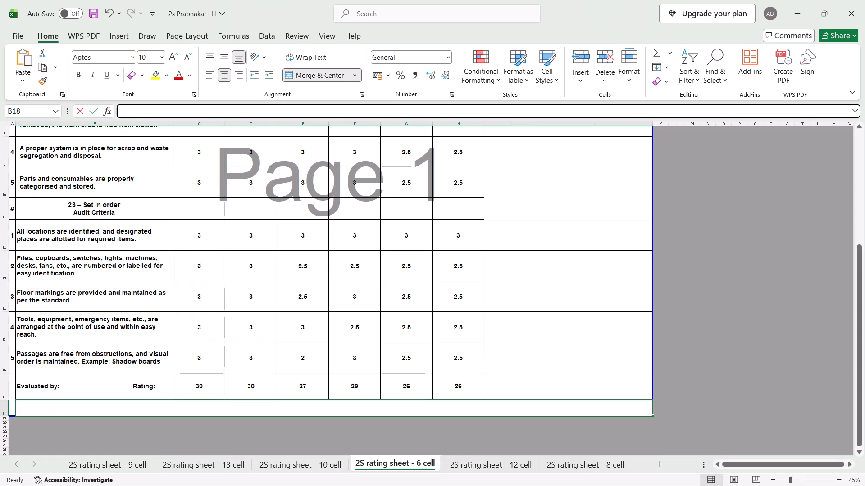
key(ctrl+v)
key(Return)
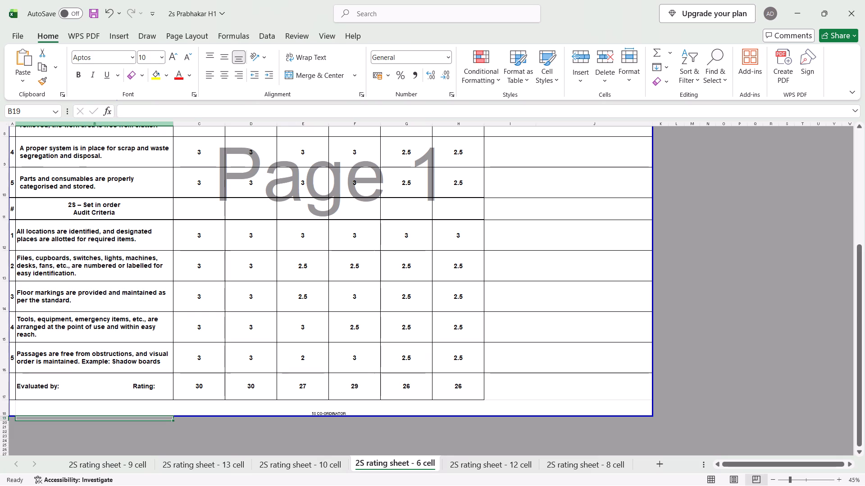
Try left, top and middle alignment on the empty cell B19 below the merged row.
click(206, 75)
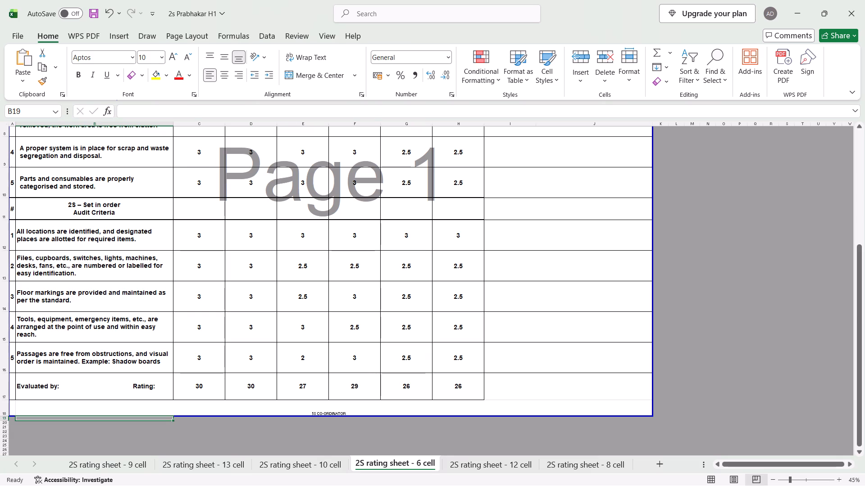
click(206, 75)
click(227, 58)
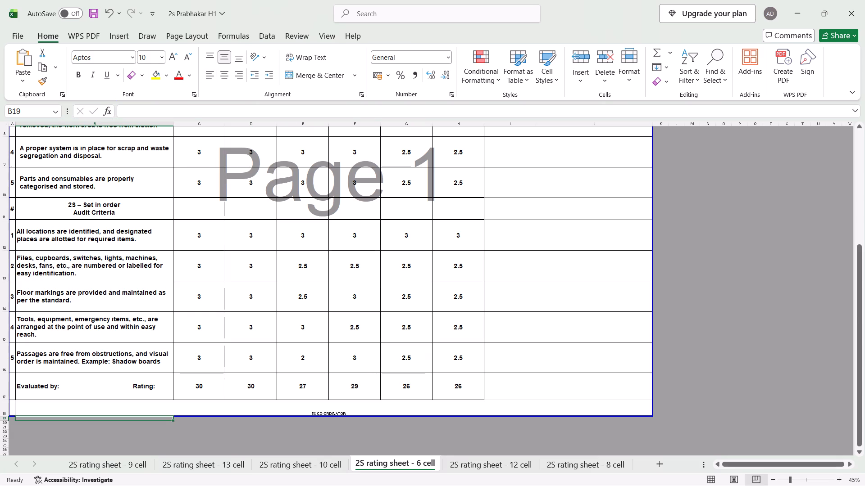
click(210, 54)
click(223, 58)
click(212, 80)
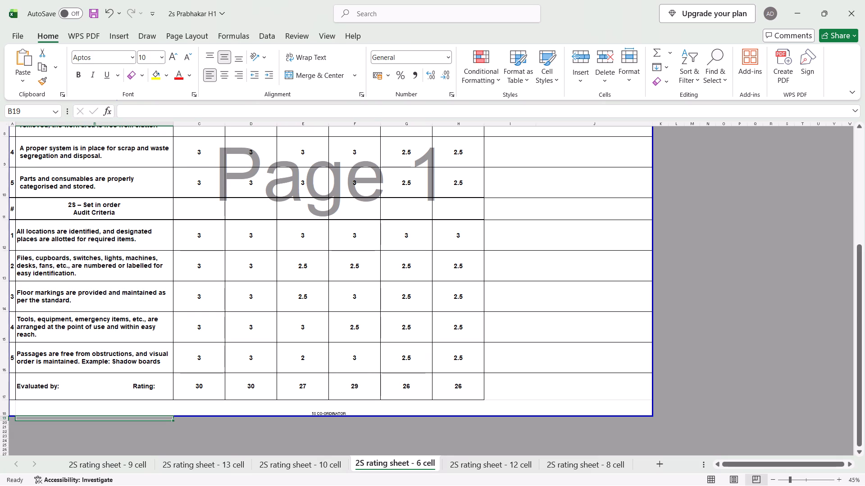
Align the 5S CO-ORDINATOR text in merged cell B18 to the left and bottom of the cell.
click(236, 413)
click(224, 63)
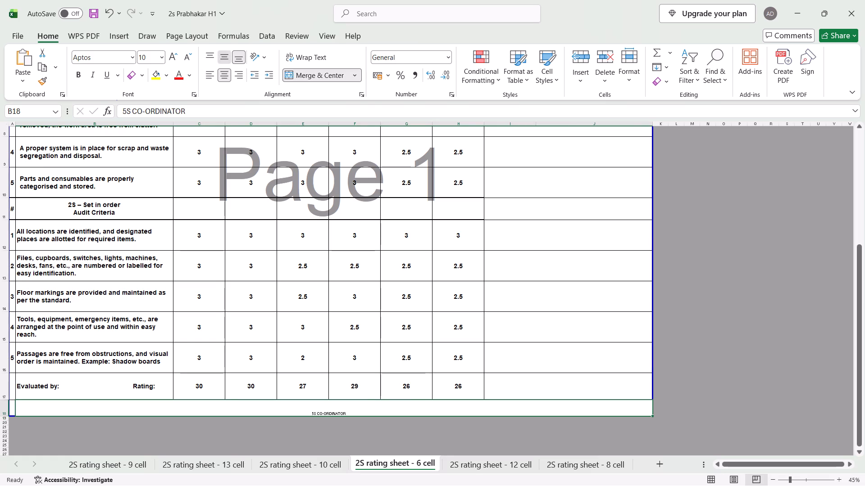
click(236, 58)
click(214, 76)
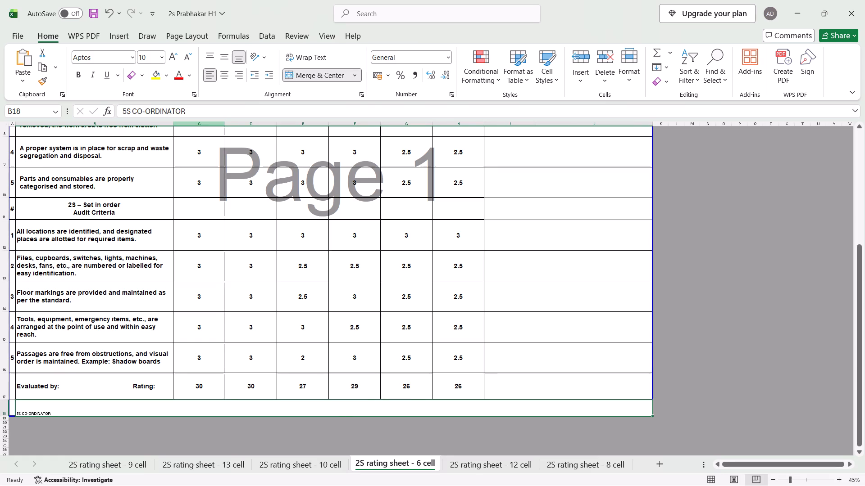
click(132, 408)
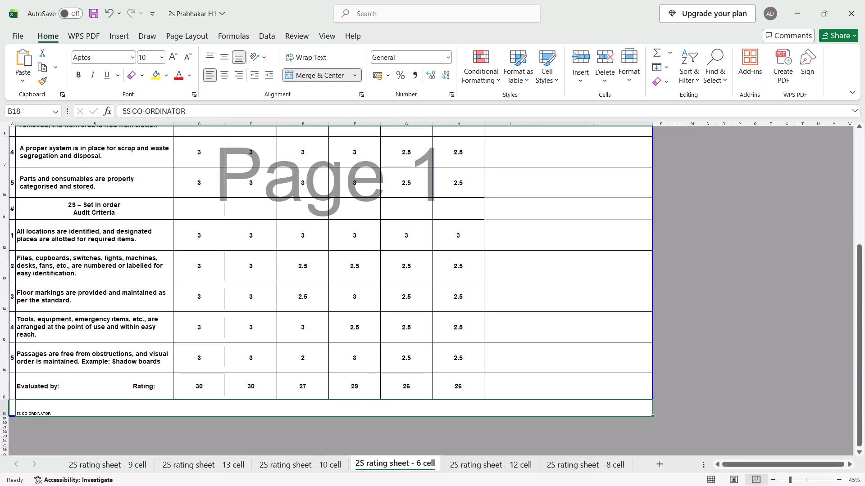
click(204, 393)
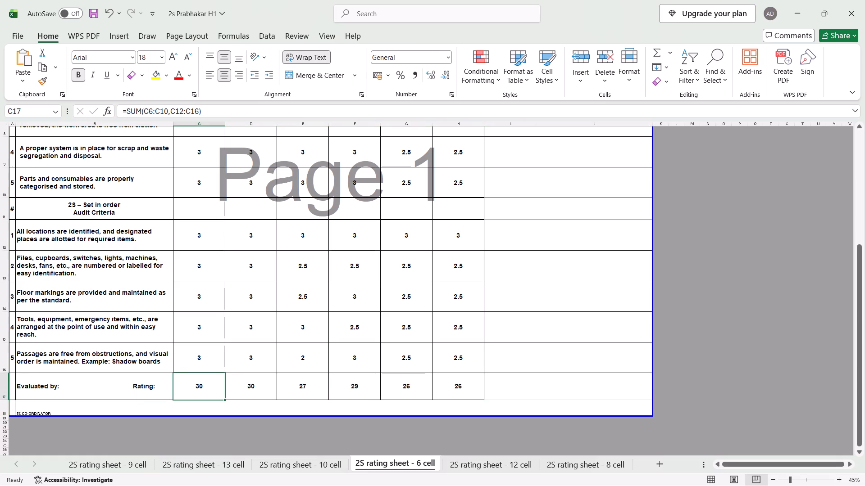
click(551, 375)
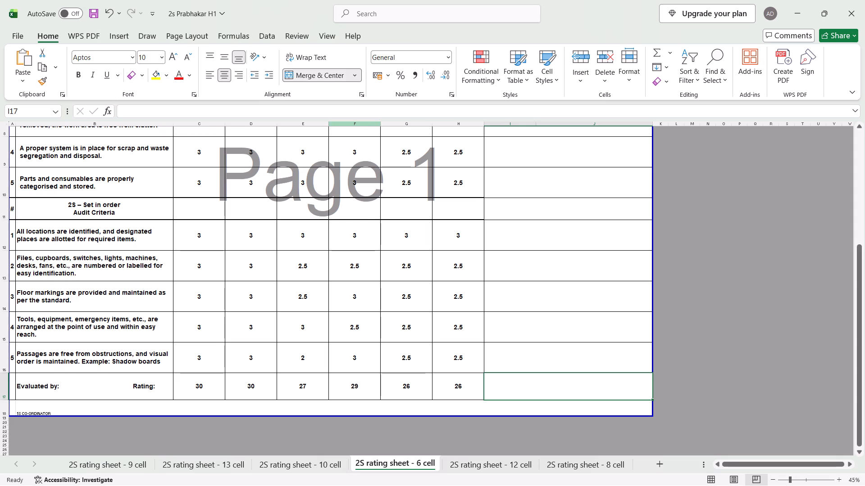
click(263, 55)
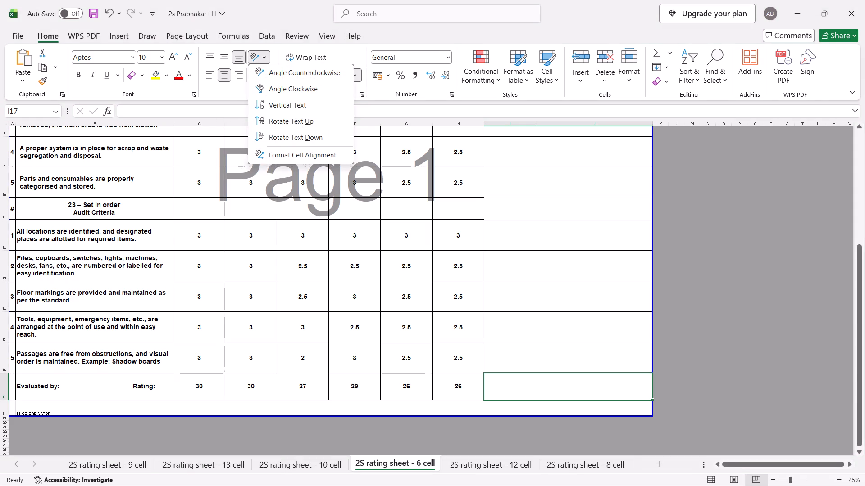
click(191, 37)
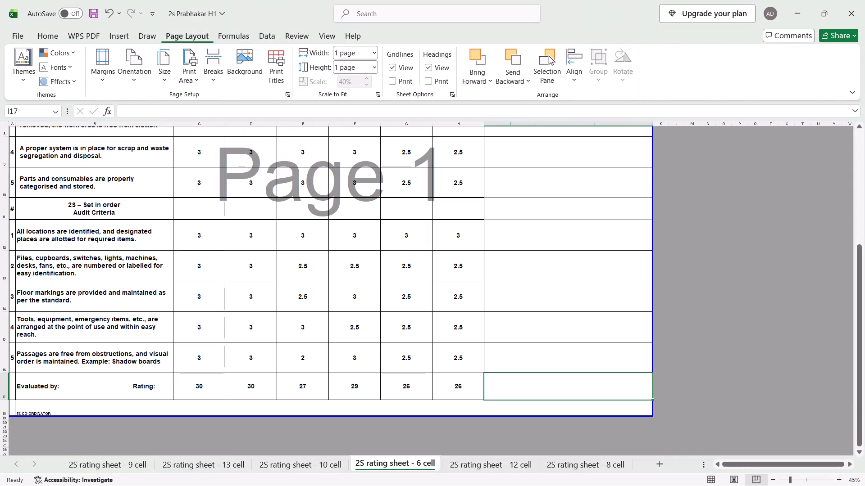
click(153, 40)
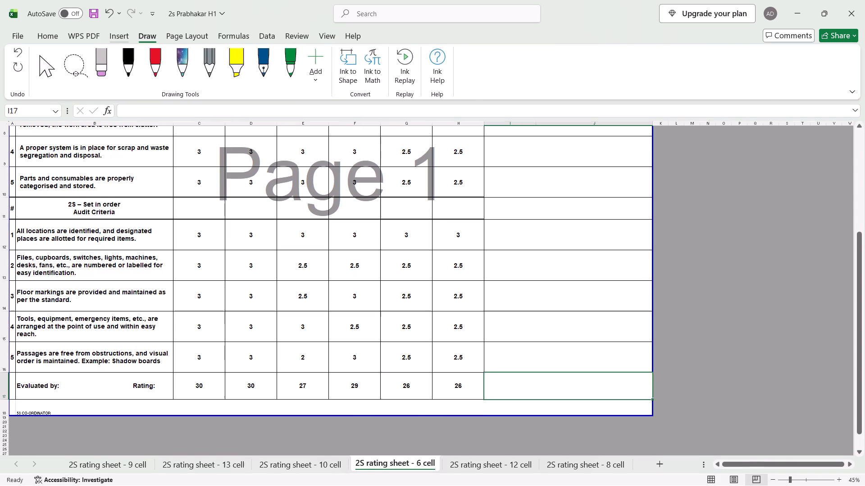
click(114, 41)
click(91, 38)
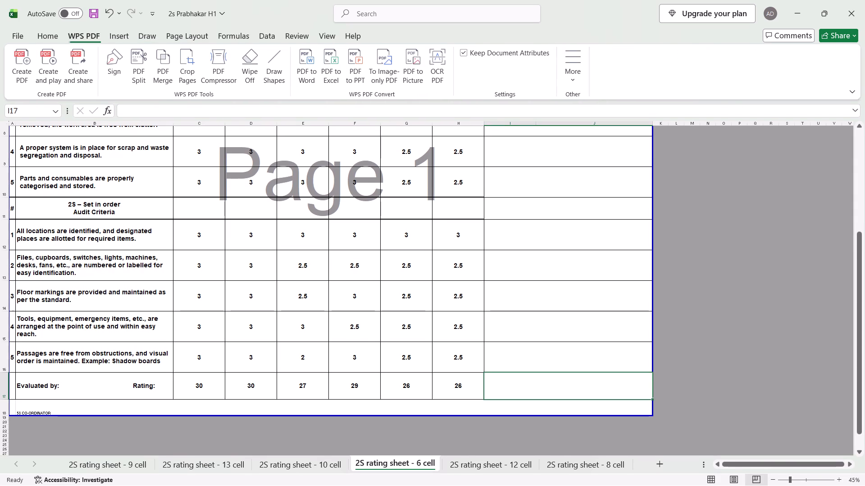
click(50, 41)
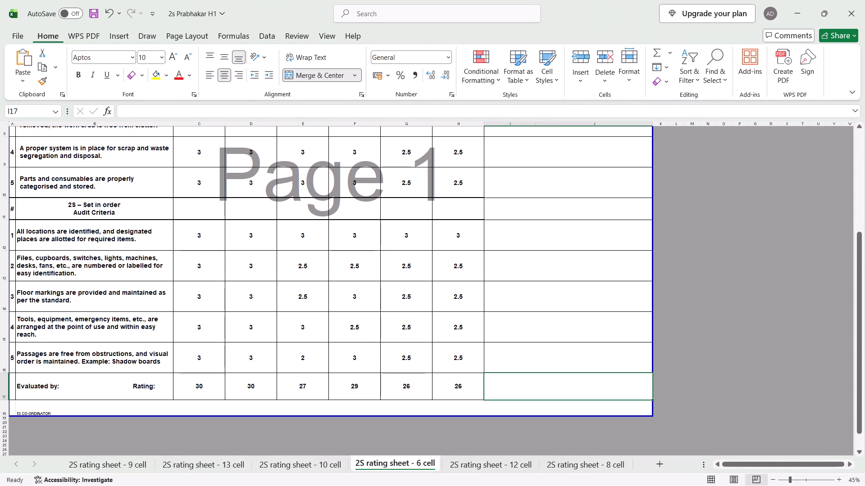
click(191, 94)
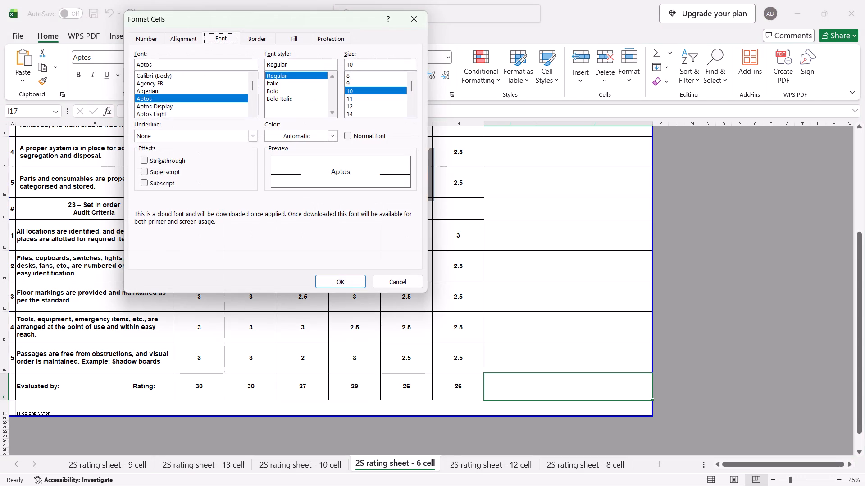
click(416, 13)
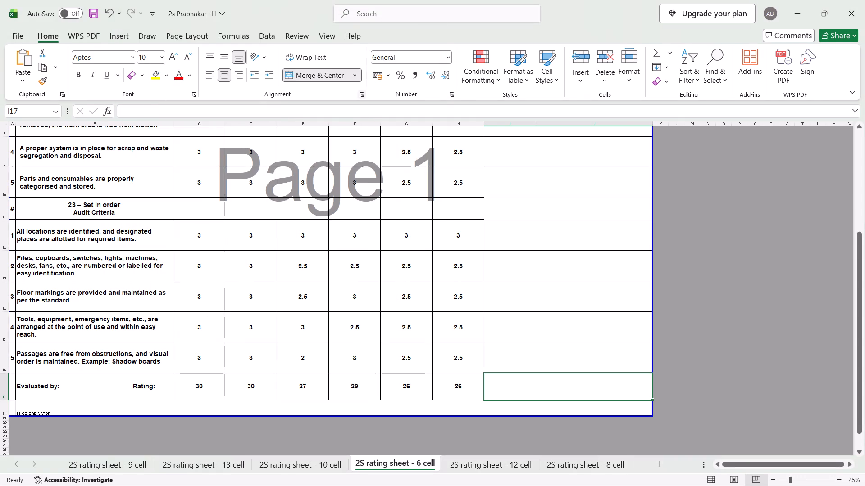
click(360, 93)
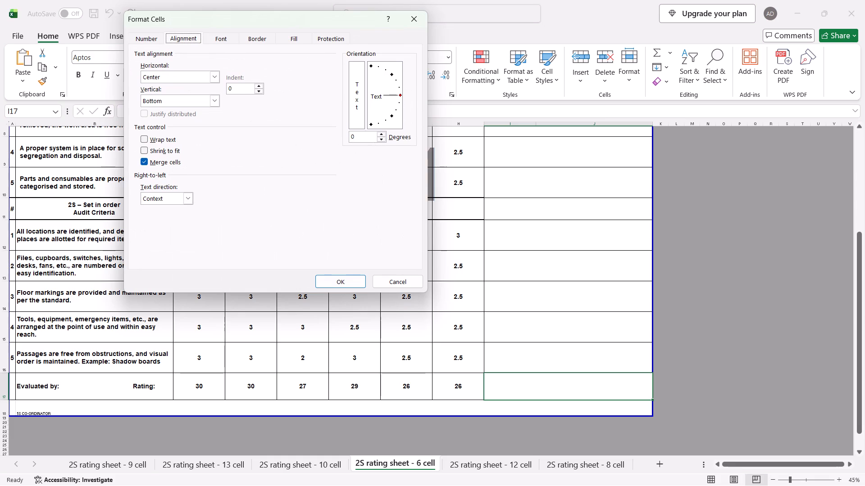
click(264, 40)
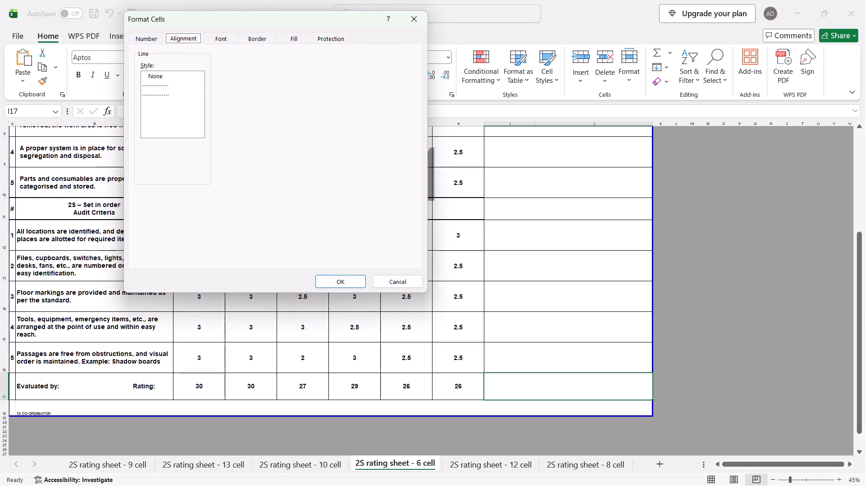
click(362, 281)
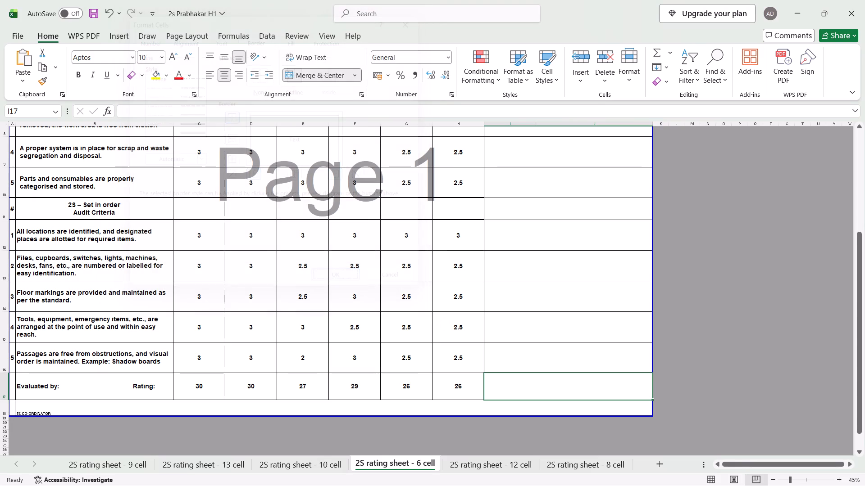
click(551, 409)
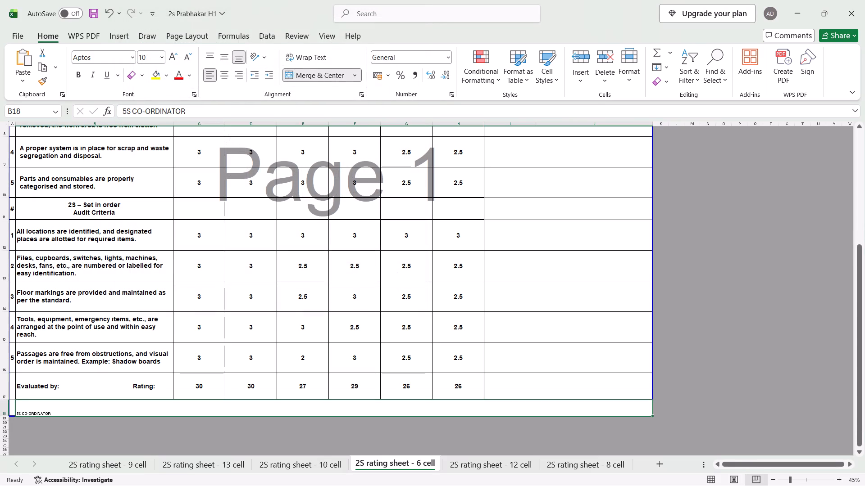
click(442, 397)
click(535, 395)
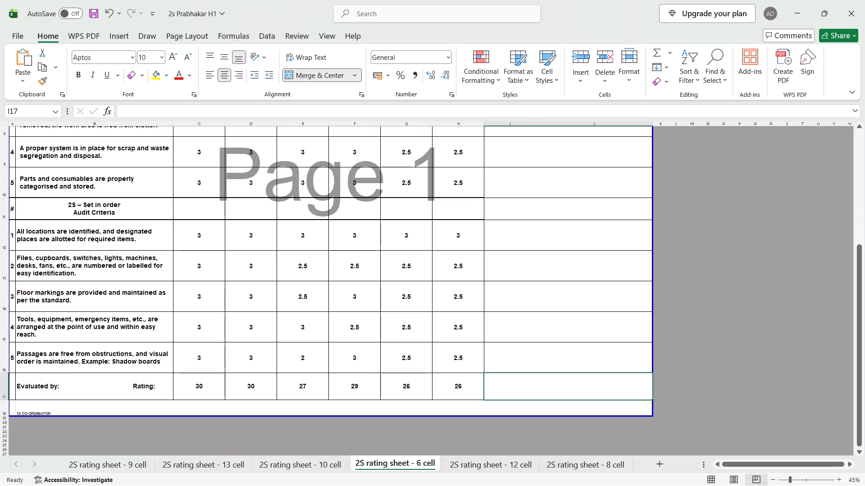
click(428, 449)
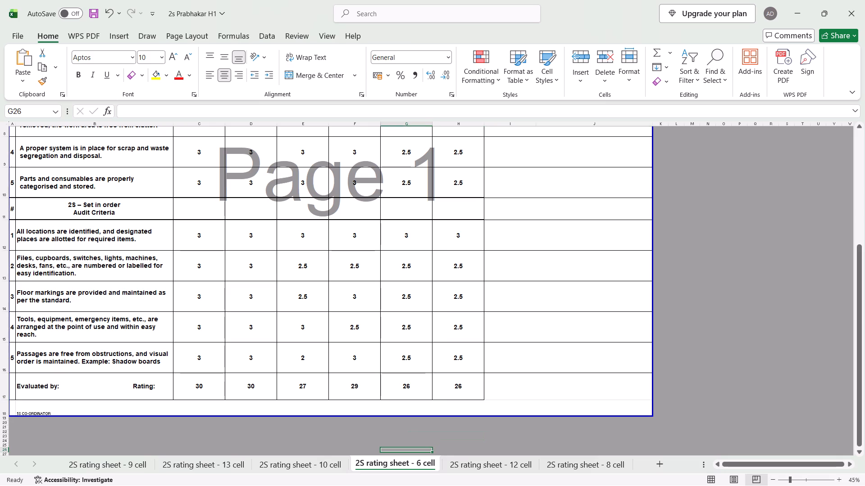
Format the 5S CO-ORDINATOR text in merged cell B18 of the 6 cell sheet as bold, size 24.
click(79, 407)
drag(196, 112, 151, 114)
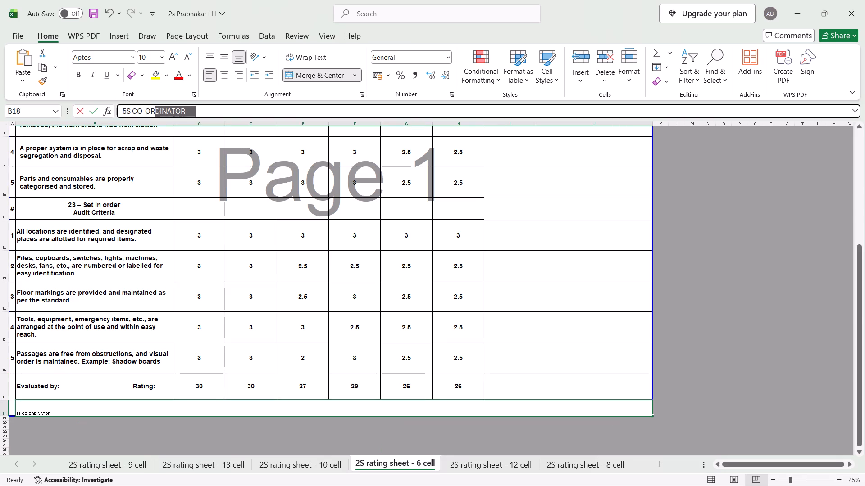
drag(151, 114, 121, 121)
click(146, 54)
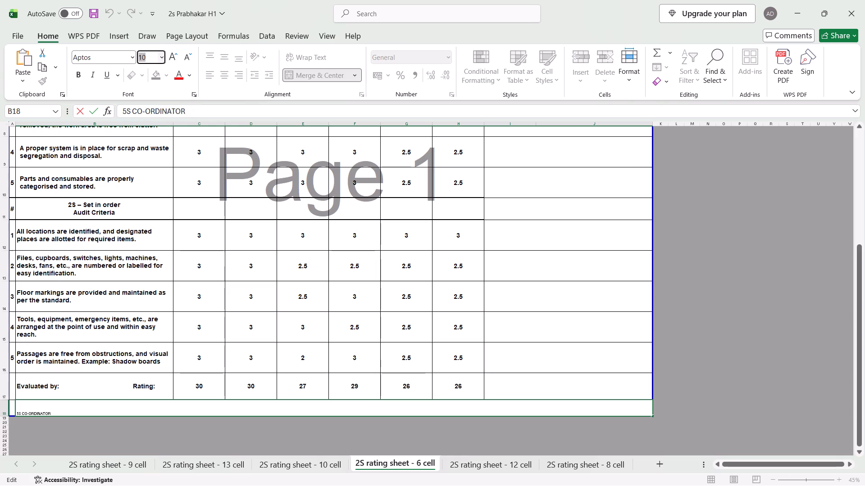
text(24)
key(Return)
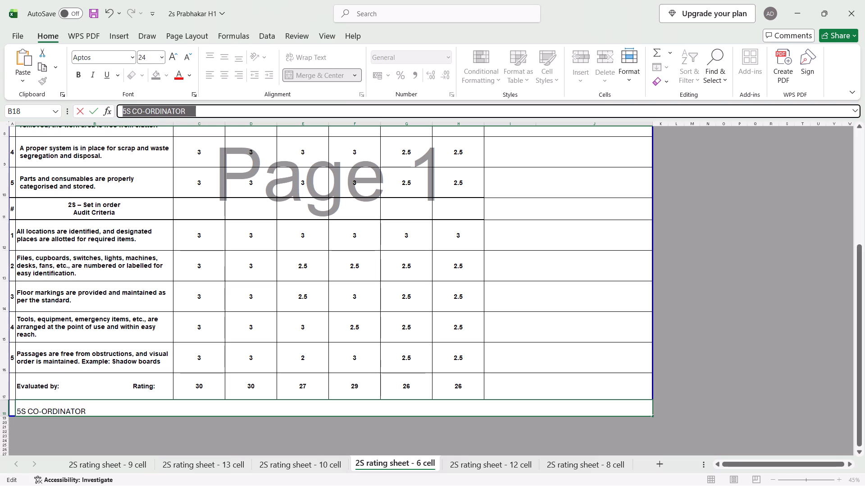
click(79, 77)
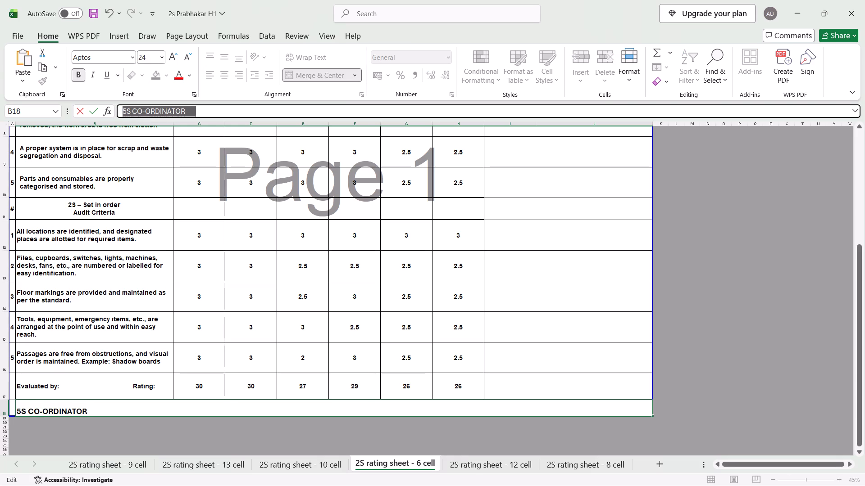
Increase the height of row 18 on the 6 cell sheet to about double.
click(6, 417)
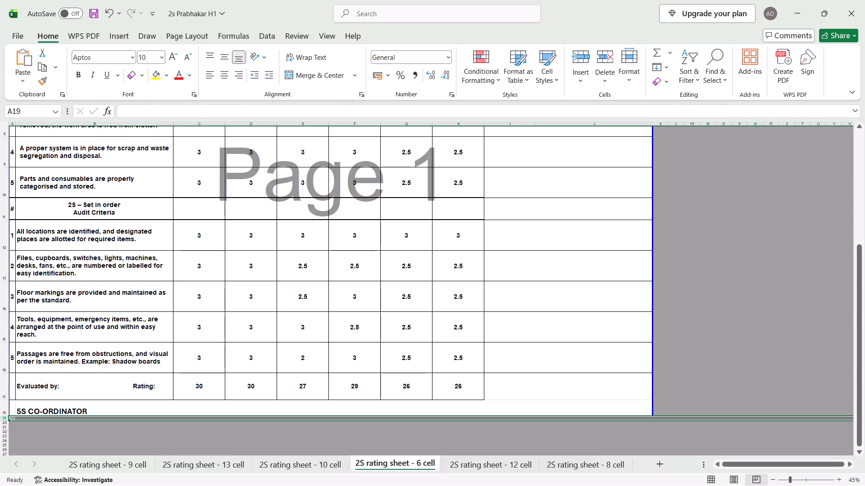
drag(6, 415, 6, 431)
click(141, 409)
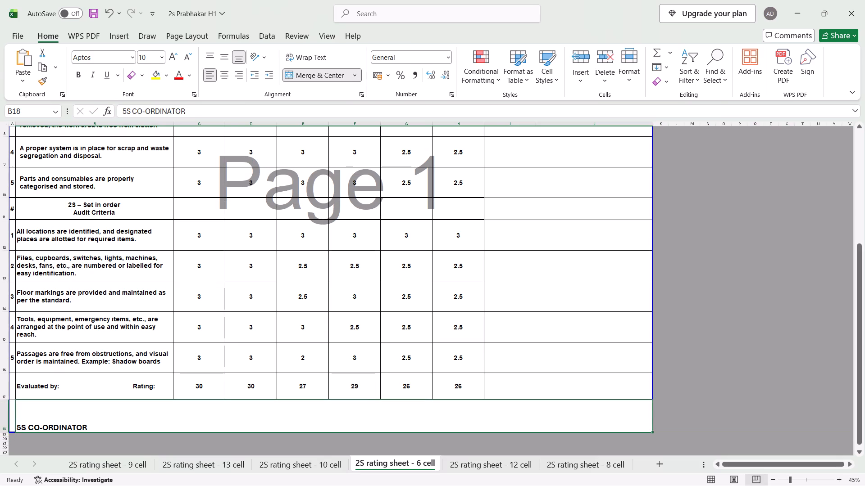
On the 12 cell sheet, make the empty row 18 below the Evaluated by row taller.
double_click(476, 467)
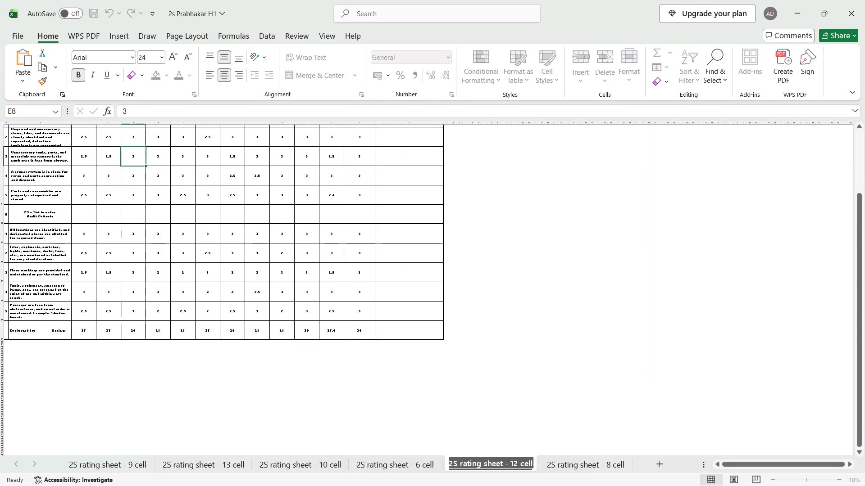
scroll(283, 346, right, 1)
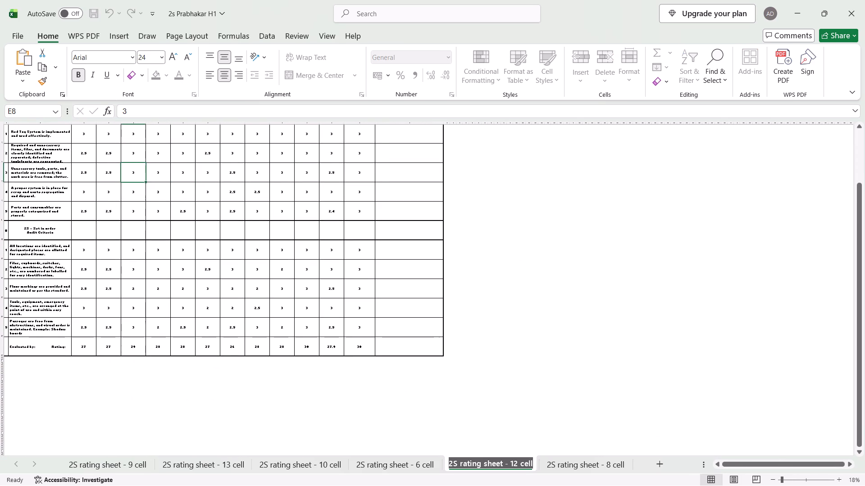
click(2, 359)
drag(2, 359, 4, 368)
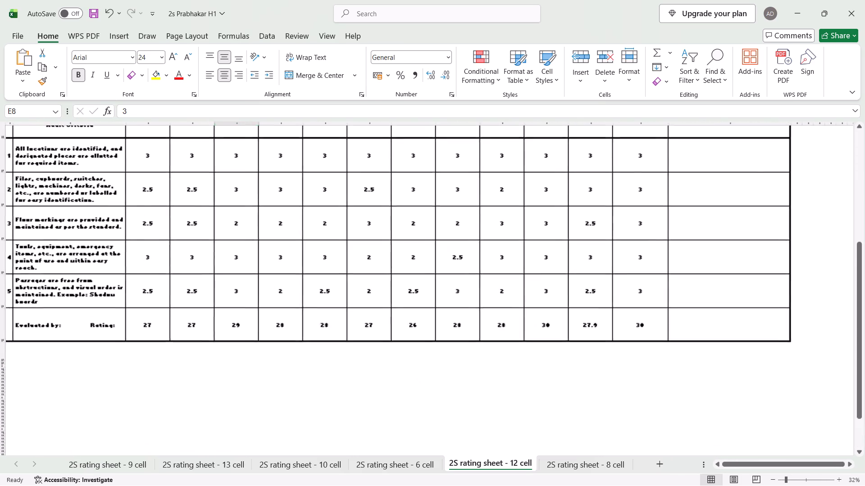
scroll(4, 368, right, 1)
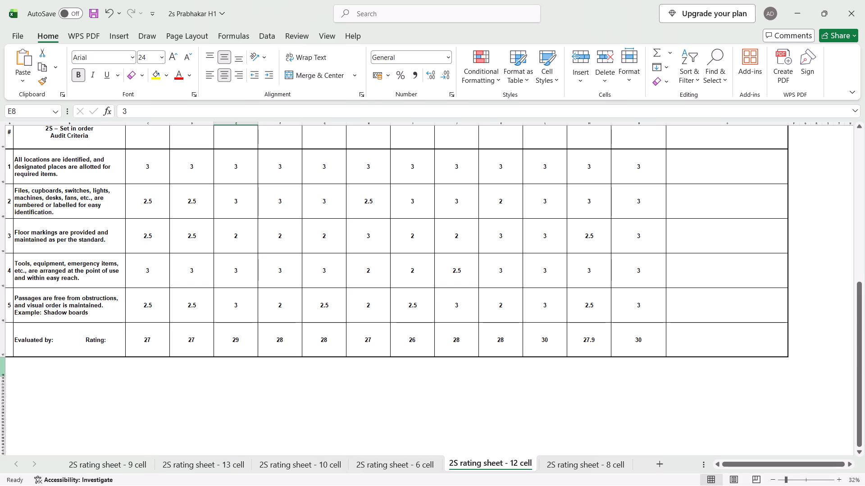
click(0, 365)
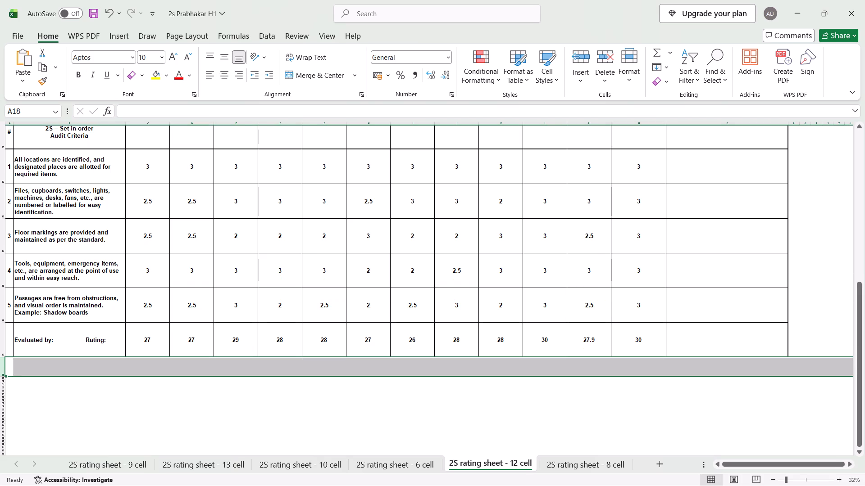
Merge and centre cells B18 to O18 on the 12 cell sheet.
click(27, 371)
drag(32, 370, 499, 378)
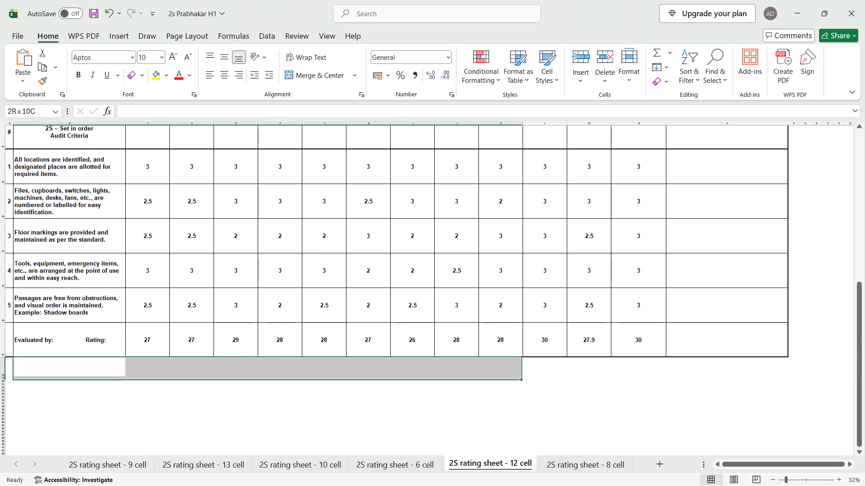
drag(499, 378, 687, 372)
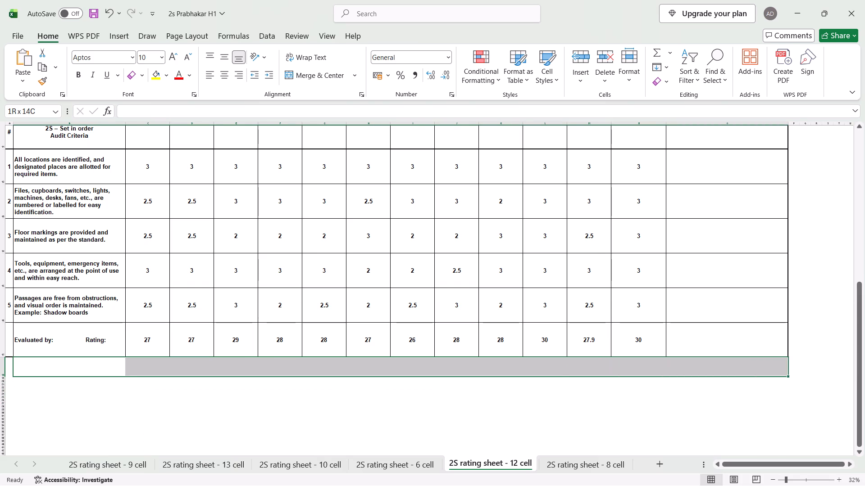
drag(687, 372, 711, 372)
click(307, 79)
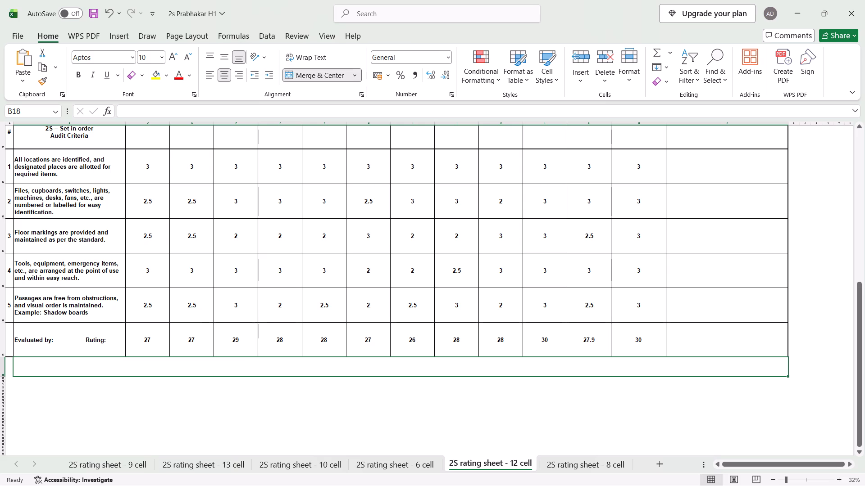
click(91, 365)
click(91, 365)
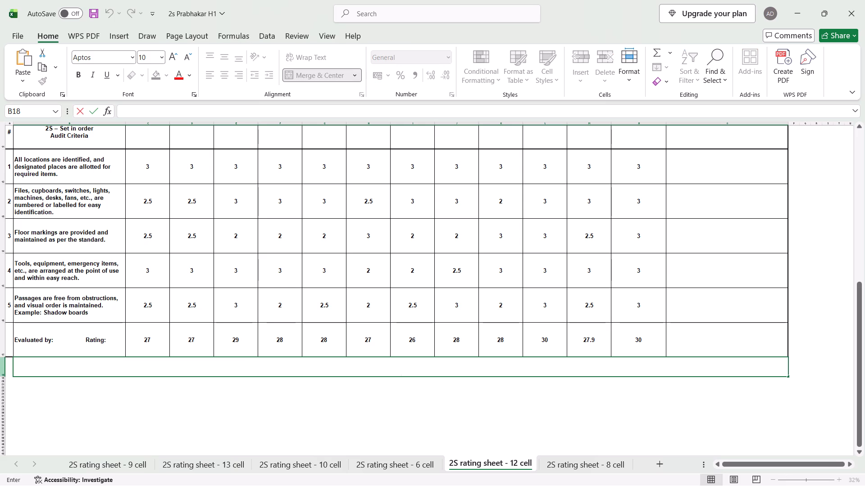
Increase the height of row 18 on the 12 cell sheet to about that of the Evaluated by row.
click(2, 373)
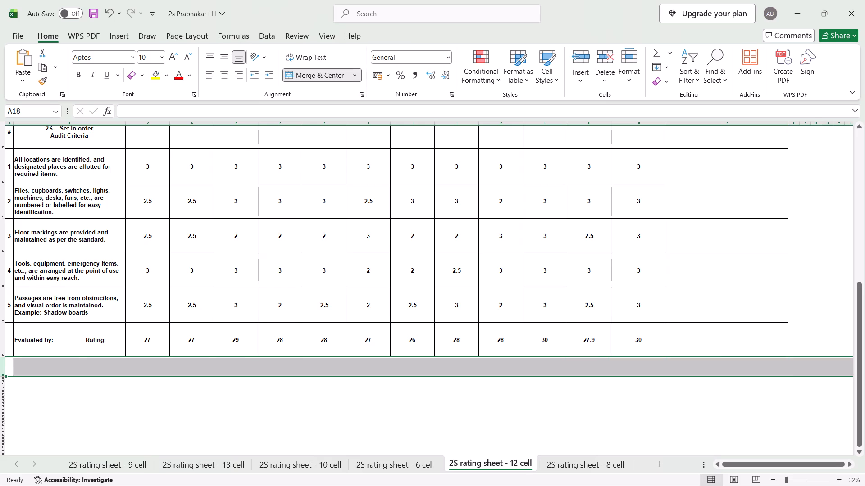
drag(2, 375, 4, 390)
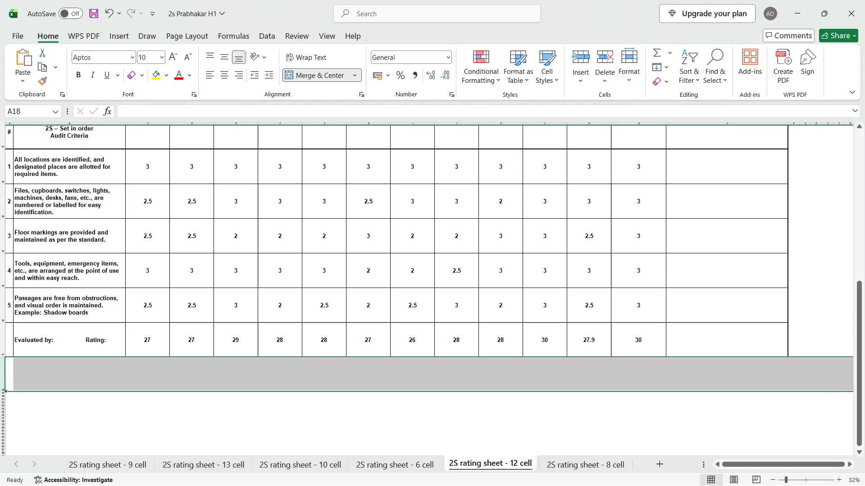
Paste the text 5S CO-ORDINATOR into merged cell B18 below the Evaluated by row on the 12 cell sheet.
double_click(49, 388)
double_click(49, 388)
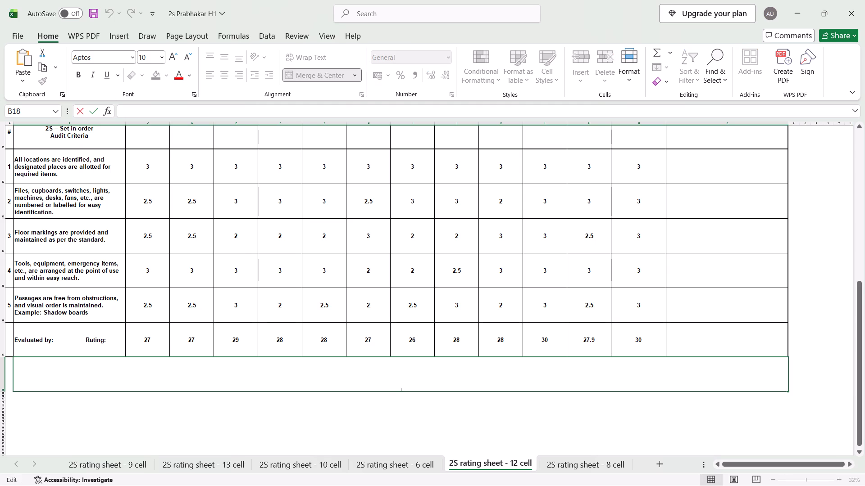
click(193, 112)
key(ctrl+v)
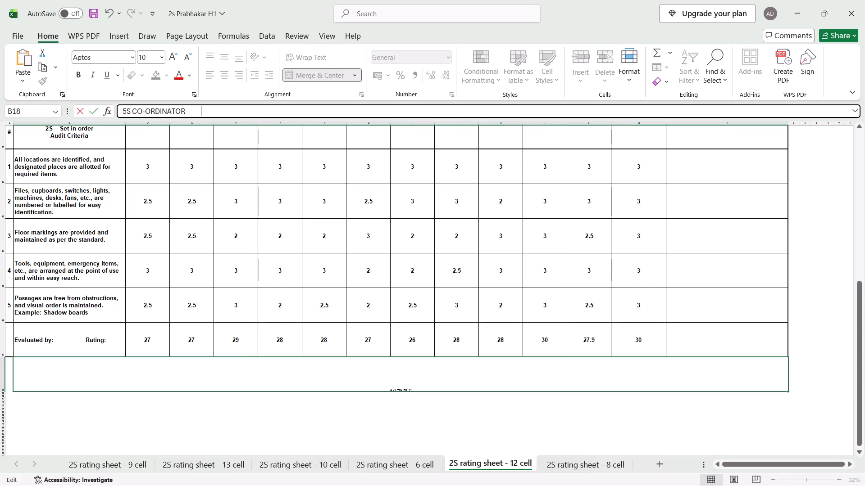
Set the font size of the 5S CO-ORDINATOR text in cell B18 to 24.
drag(193, 112, 108, 117)
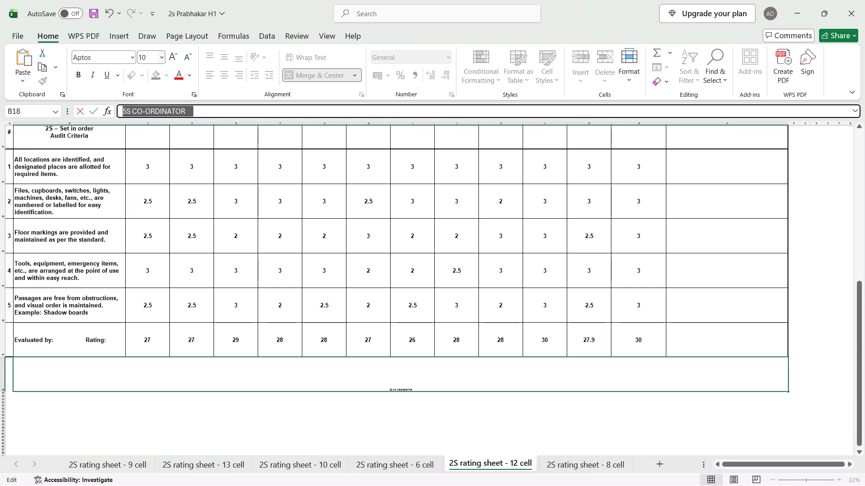
click(150, 58)
text(24)
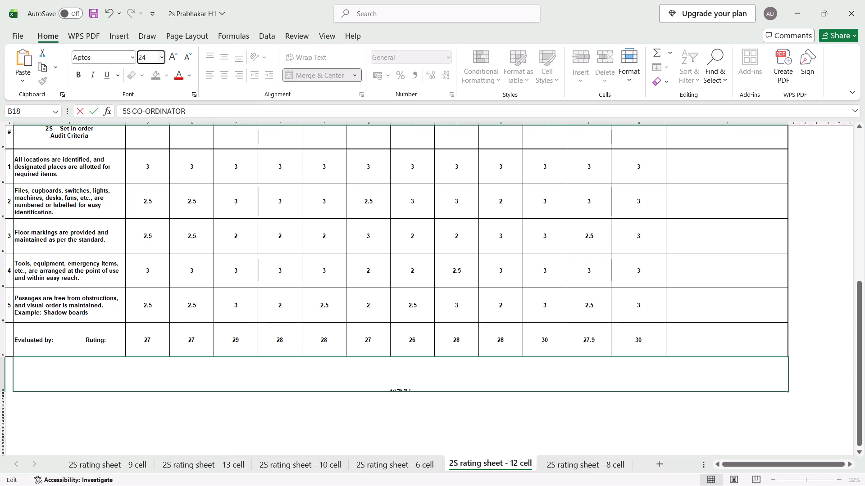
key(Return)
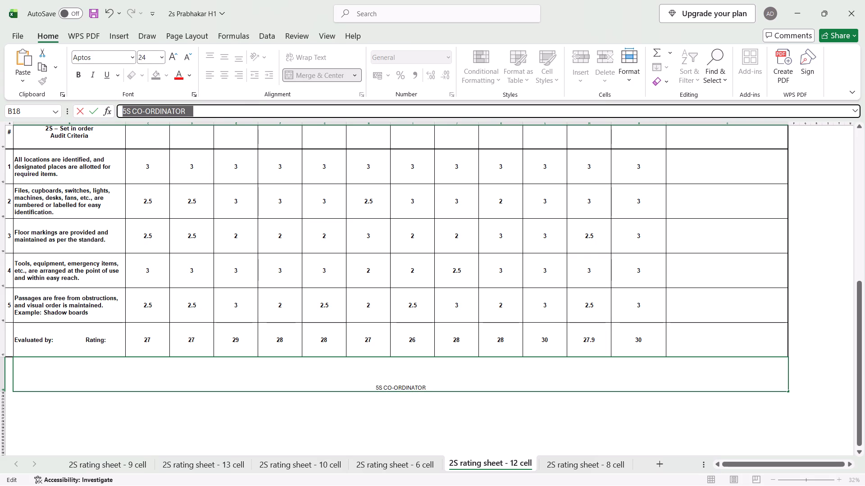
click(246, 374)
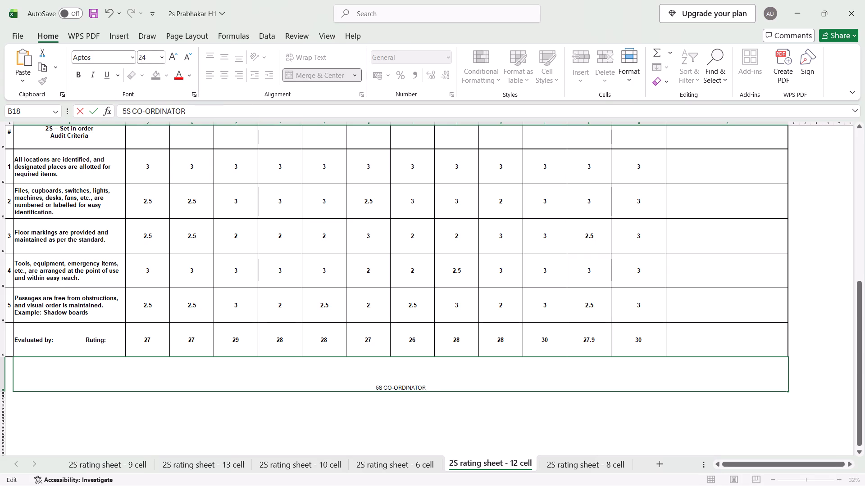
click(268, 360)
double_click(268, 360)
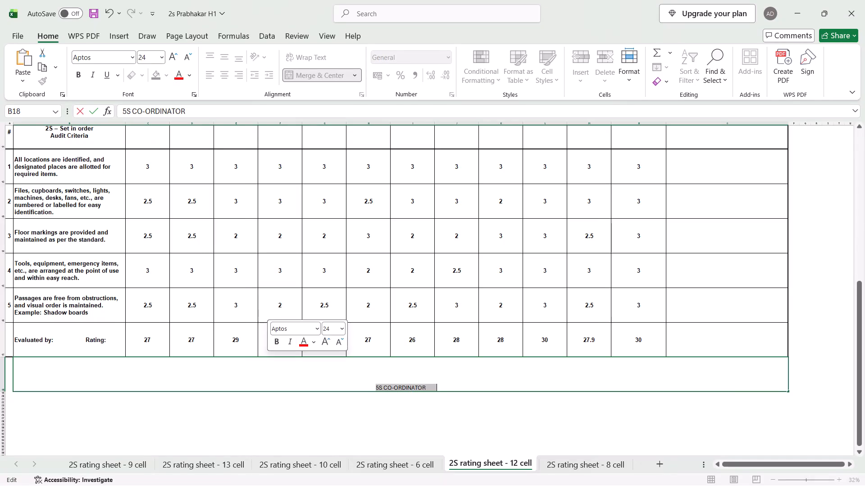
click(214, 342)
click(208, 385)
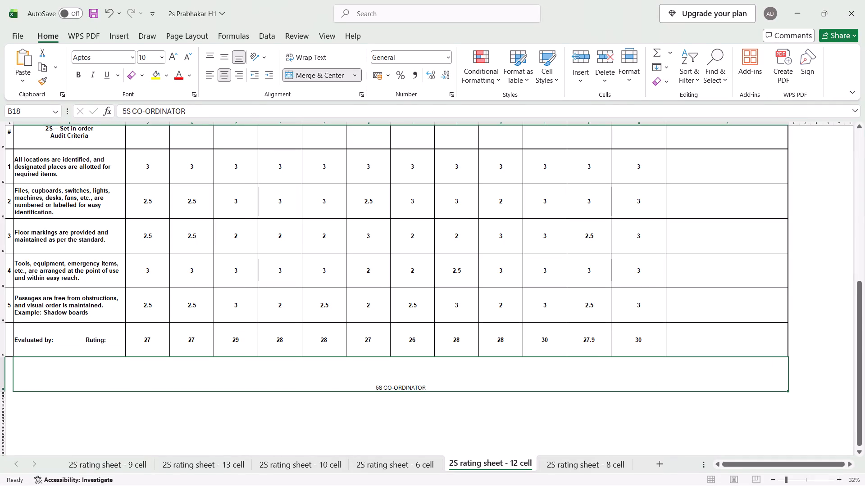
Align the 5S CO-ORDINATOR text to the bottom left of merged cell B18 on the 12 cell sheet.
click(228, 54)
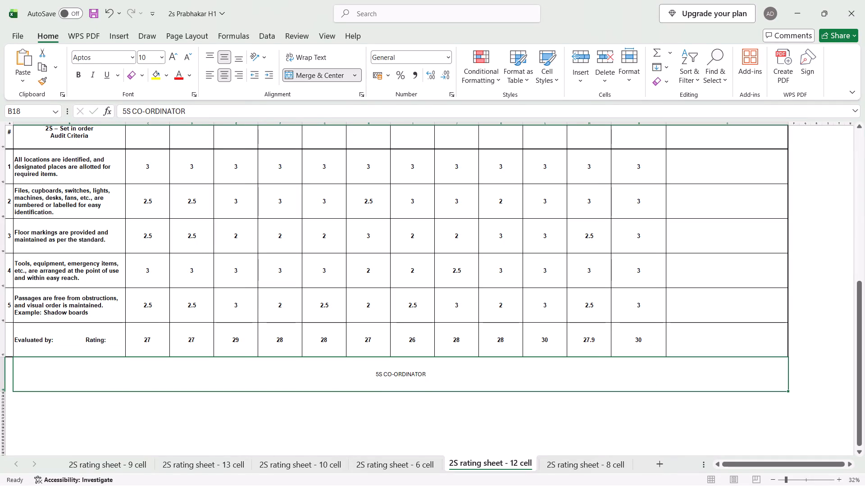
click(233, 58)
click(207, 82)
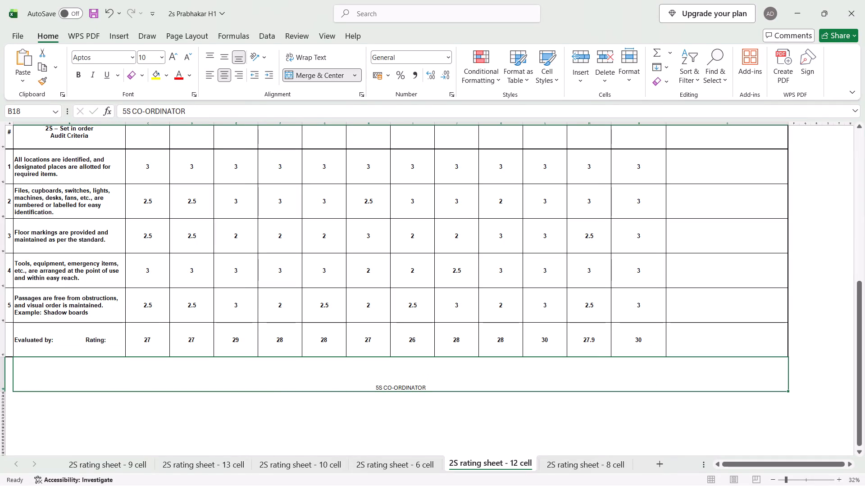
click(209, 80)
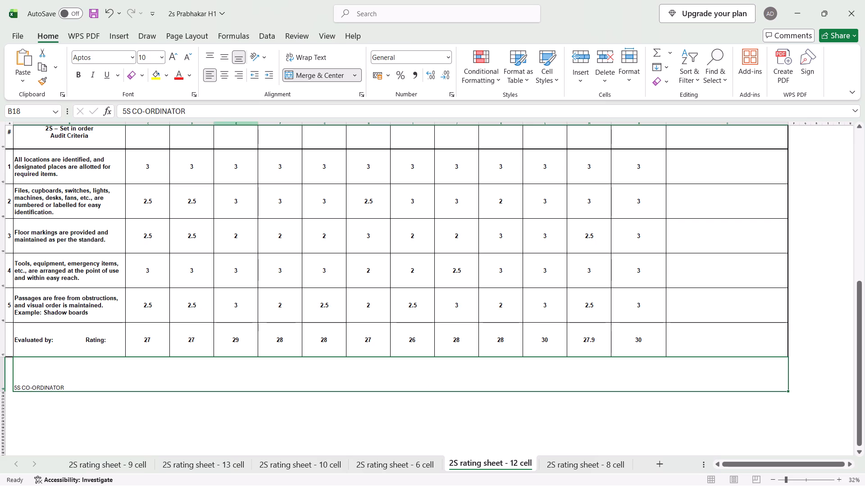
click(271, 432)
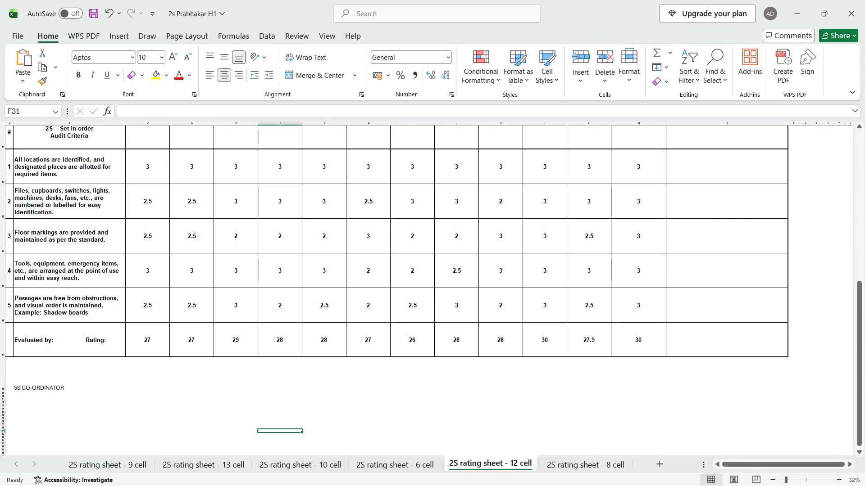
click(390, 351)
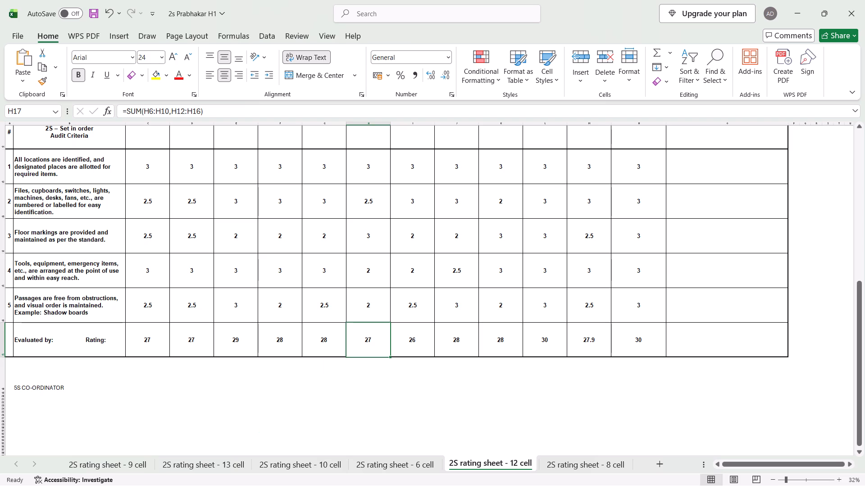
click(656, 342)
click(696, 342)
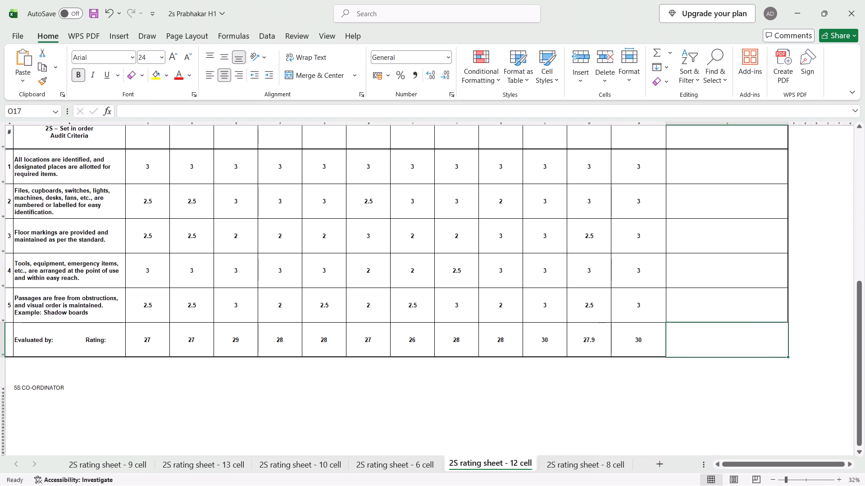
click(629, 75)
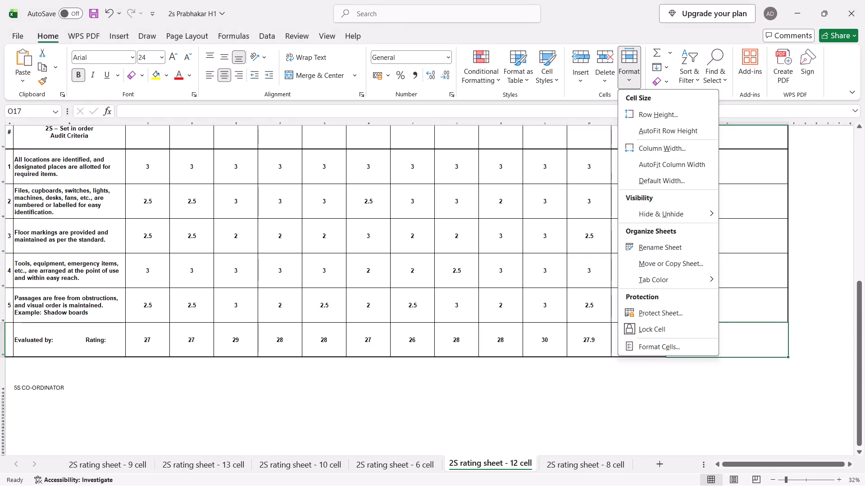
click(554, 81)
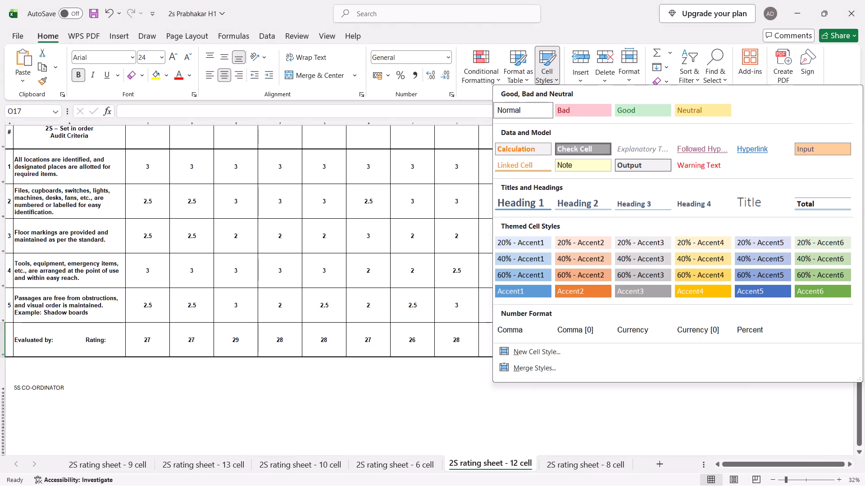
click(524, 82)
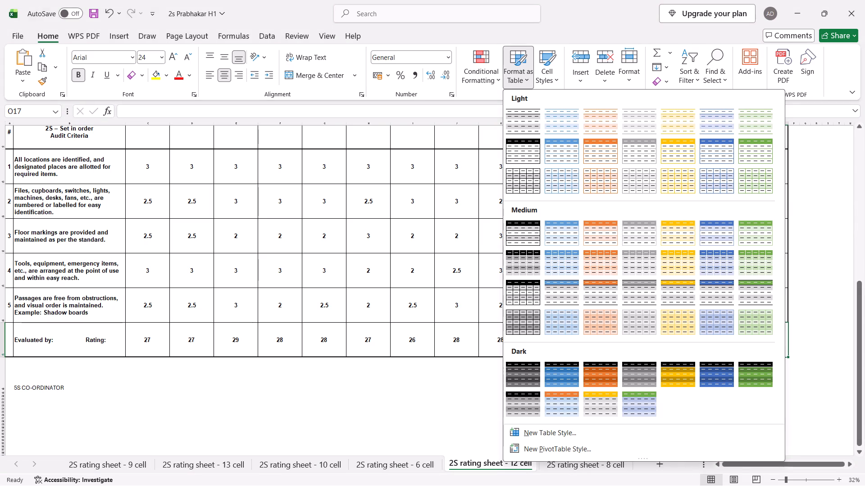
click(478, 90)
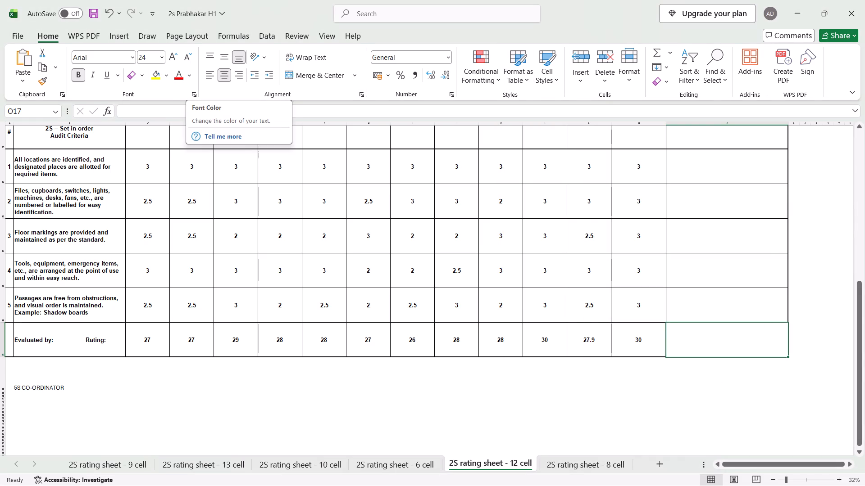
On the 8 cell sheet, remove surplus spaces before Rating: in cell B17 so it fits on the Evaluated by: line.
click(554, 459)
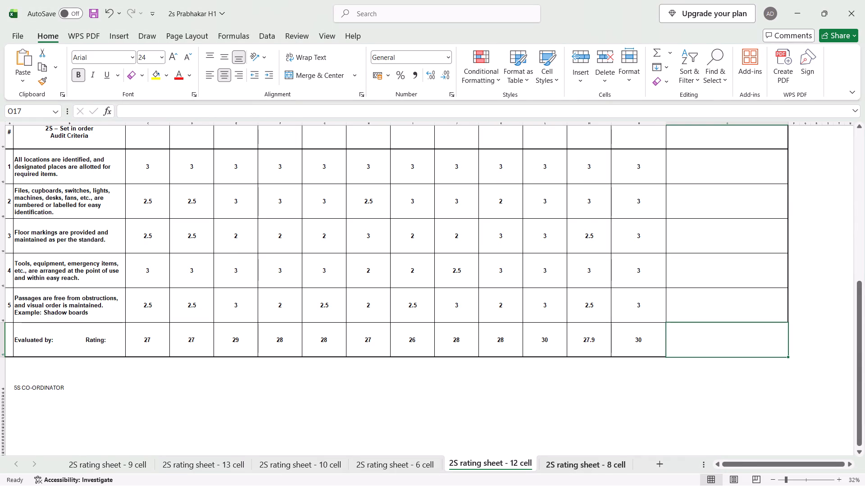
scroll(347, 368, right, 3)
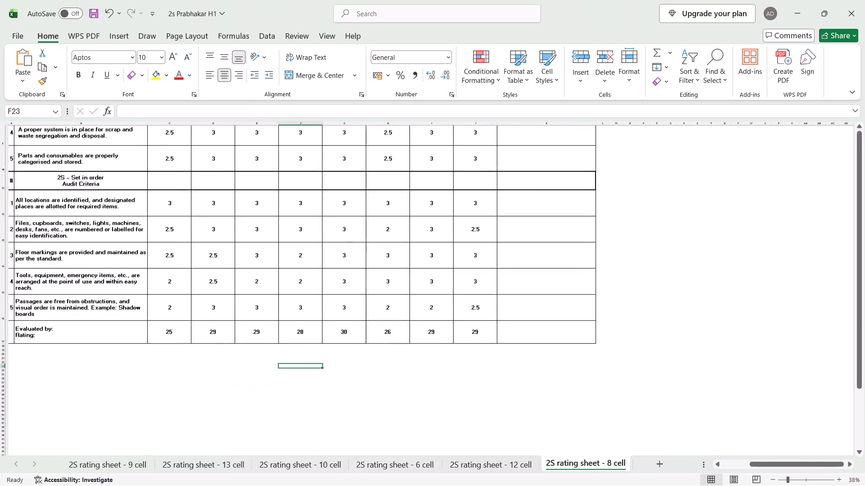
scroll(347, 368, right, 1)
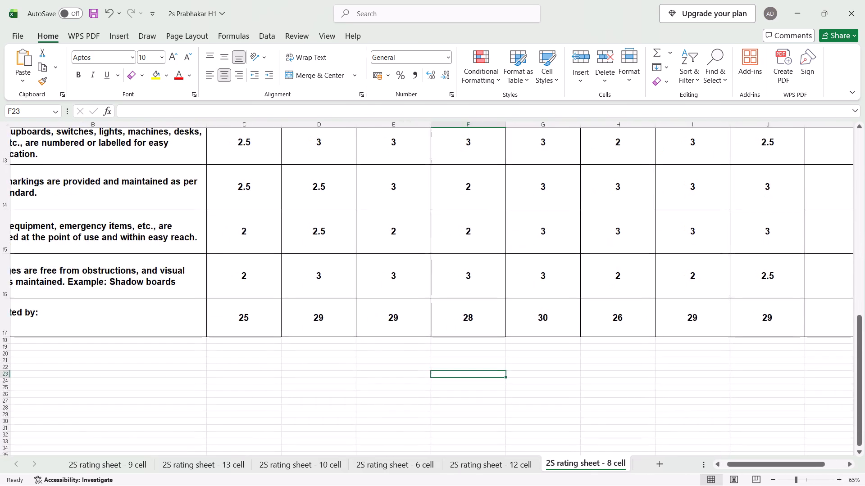
scroll(105, 427, right, 2)
scroll(81, 329, right, 2)
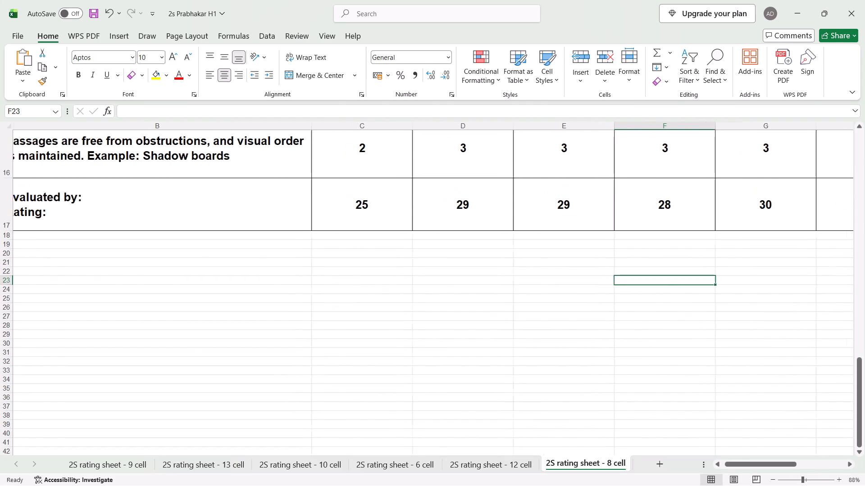
scroll(81, 329, right, 1)
click(92, 209)
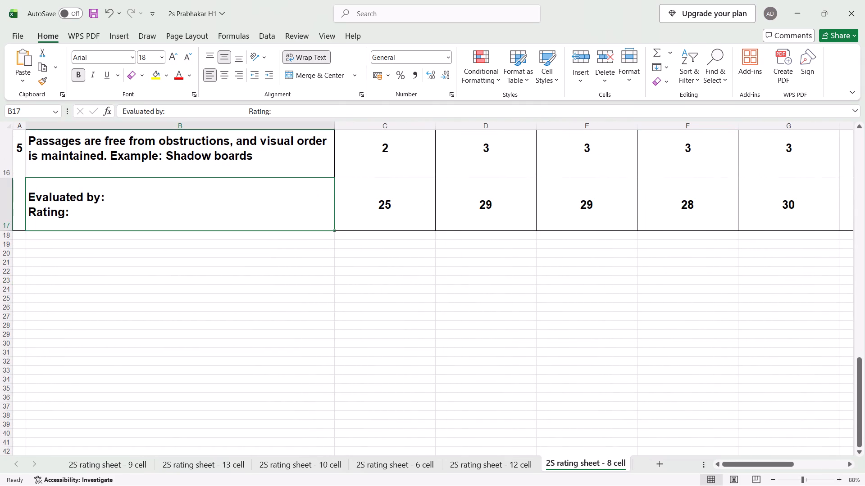
click(246, 112)
key(BackSpace)
key(BackSpace)
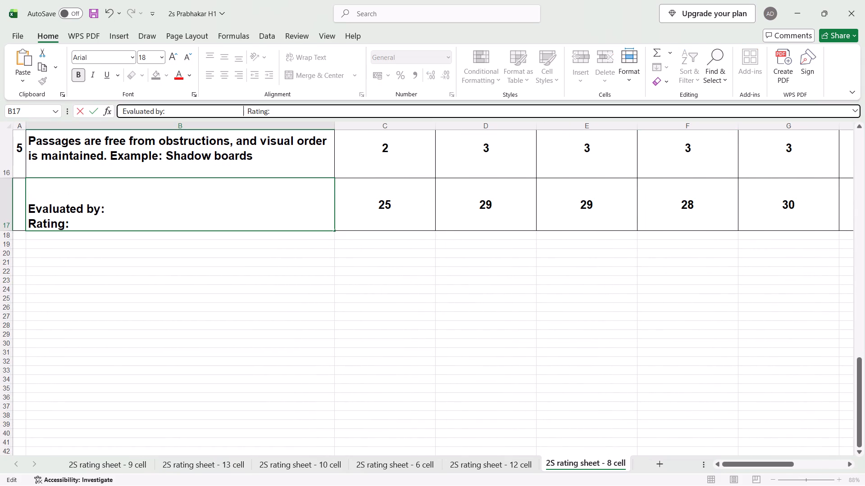
key(BackSpace)
key(BackSpace)
key(BackSpace)
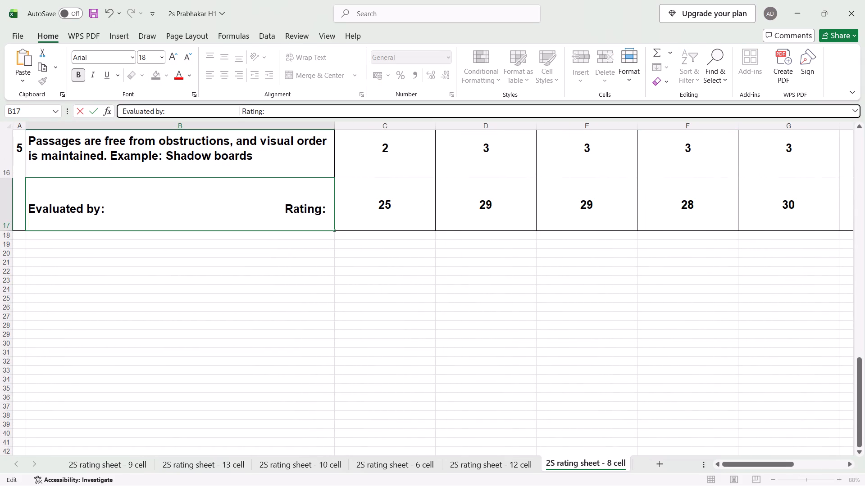
key(BackSpace)
key(BackSpace)
key(BackSpace)
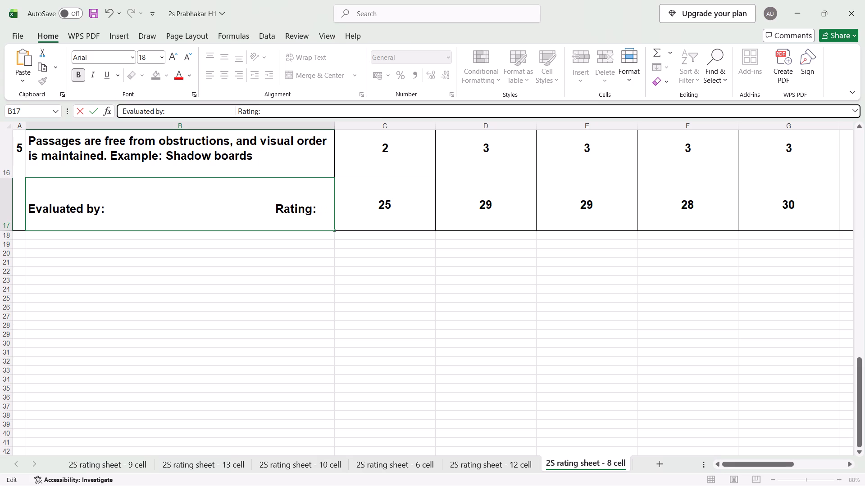
Increase the height of empty row 18 on the 8 cell sheet to about two thirds of the Evaluated by row.
click(10, 239)
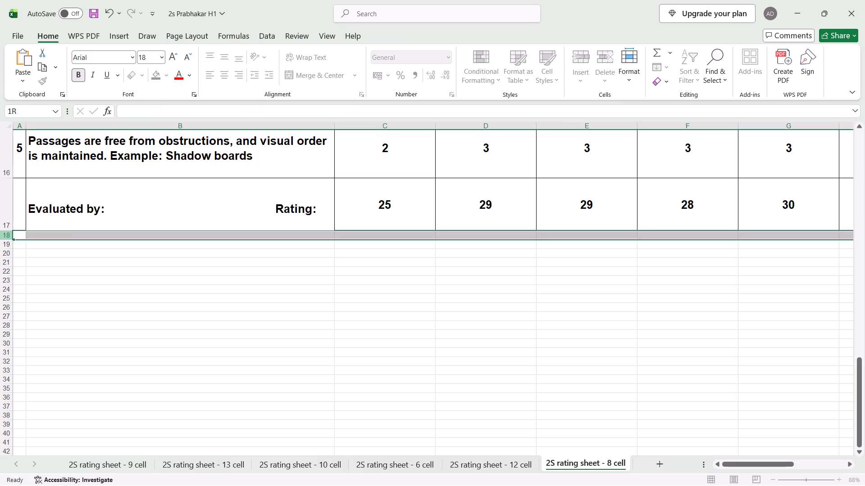
click(10, 239)
drag(10, 239, 9, 257)
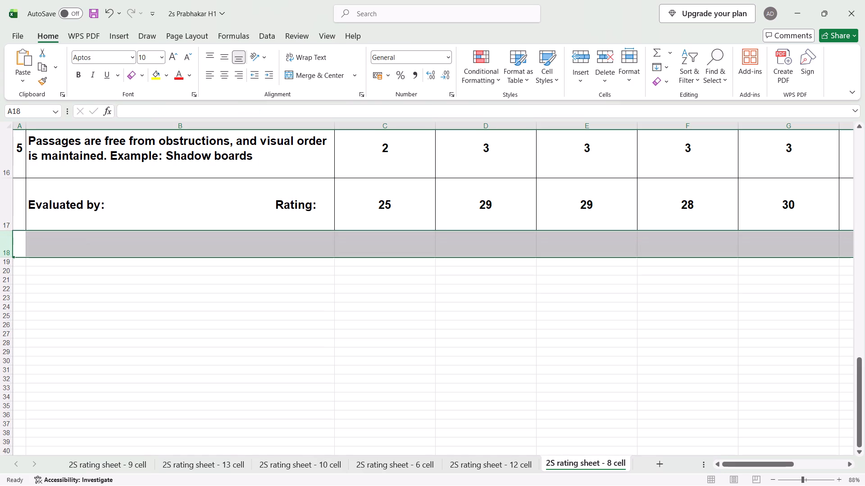
drag(3, 256, 9, 291)
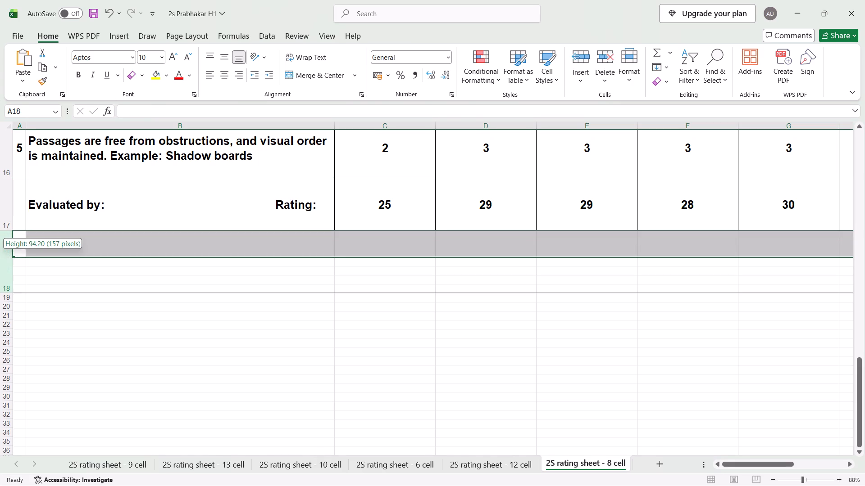
drag(9, 291, 9, 279)
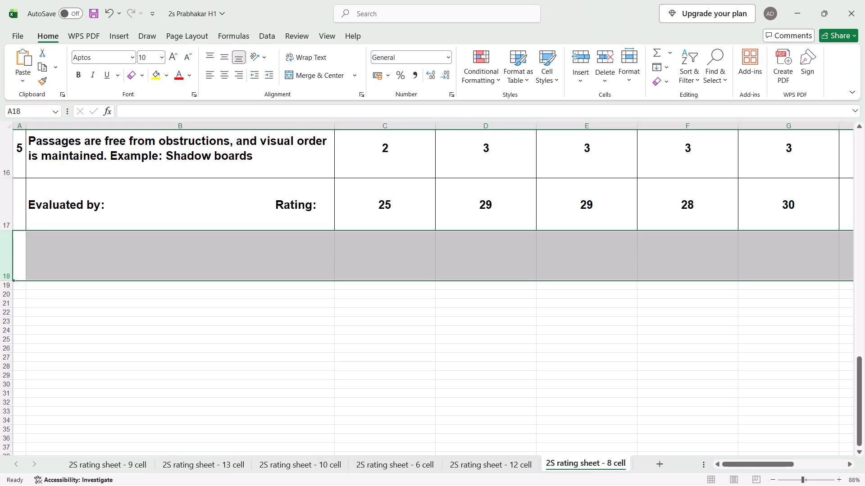
drag(6, 278, 6, 263)
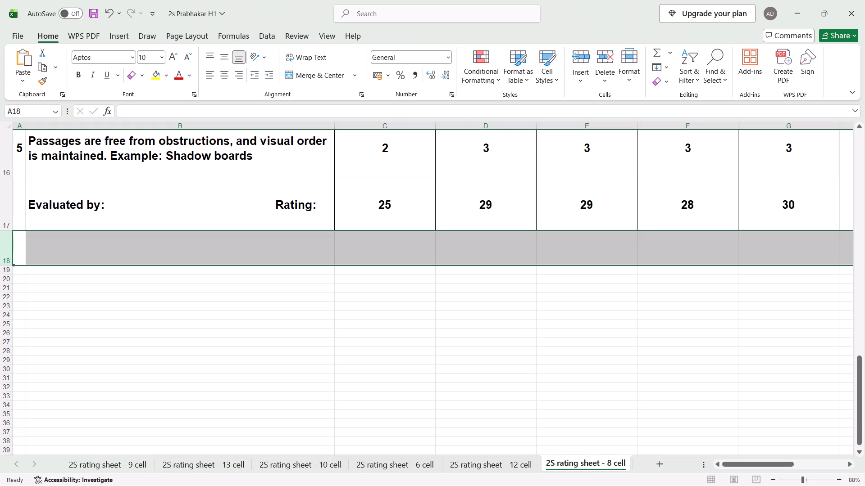
Merge and center cells B18 through K18 below the Evaluated by row on the 8 cell sheet.
click(55, 250)
drag(55, 250, 464, 261)
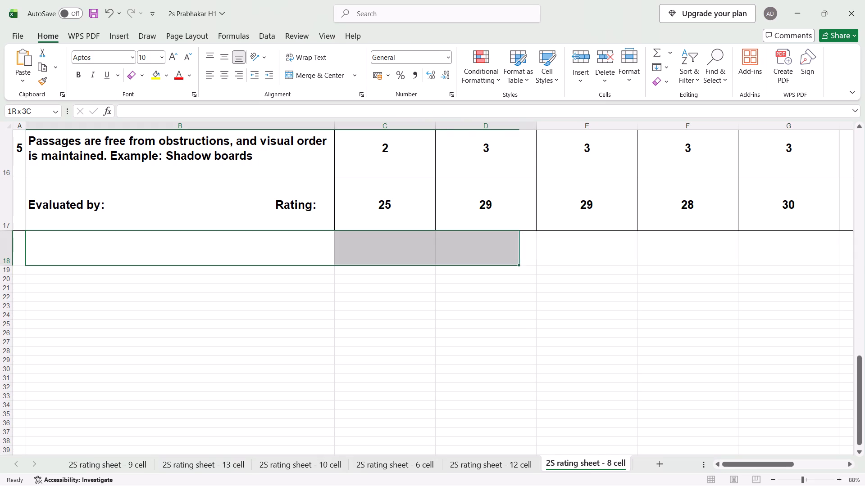
drag(464, 261, 691, 254)
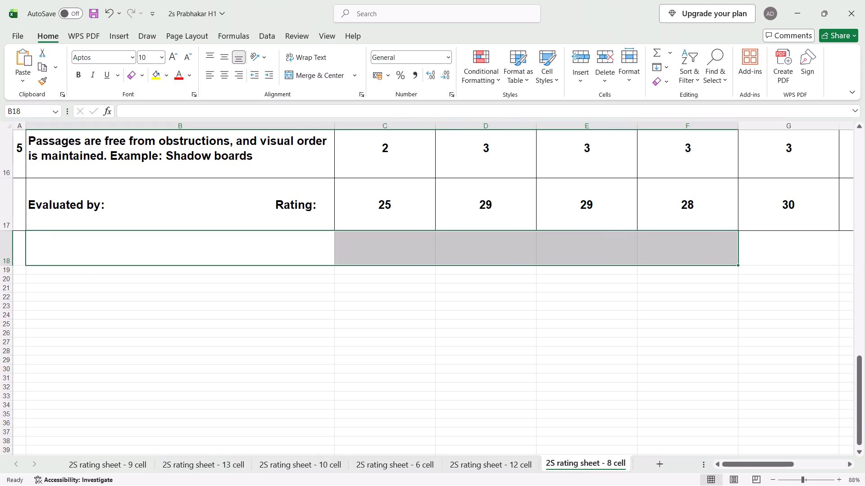
click(315, 242)
drag(315, 242, 573, 259)
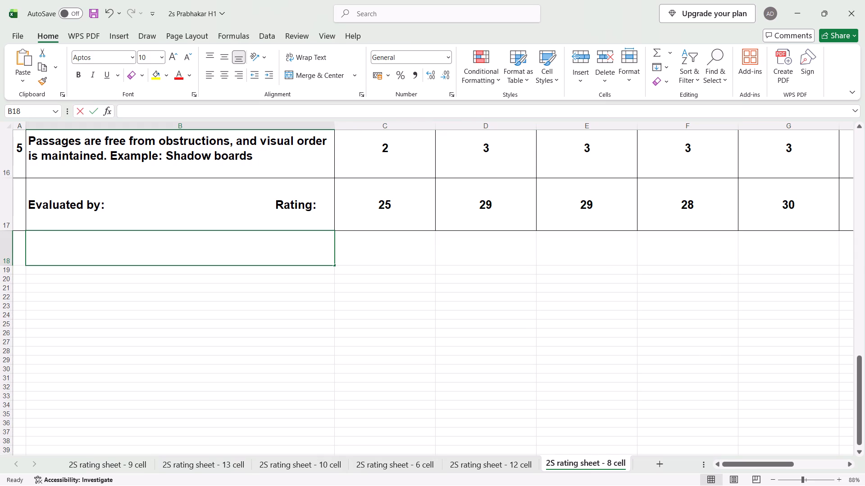
drag(573, 259, 243, 266)
click(242, 288)
drag(245, 255, 864, 254)
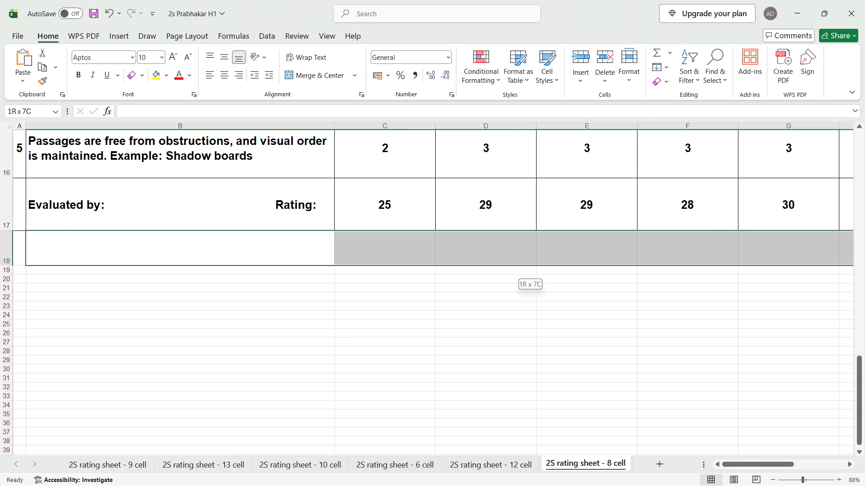
drag(864, 254, 733, 259)
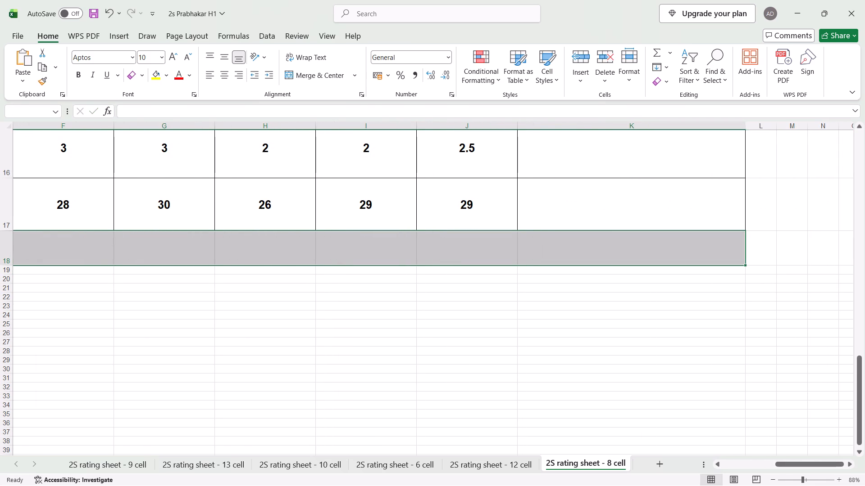
click(320, 76)
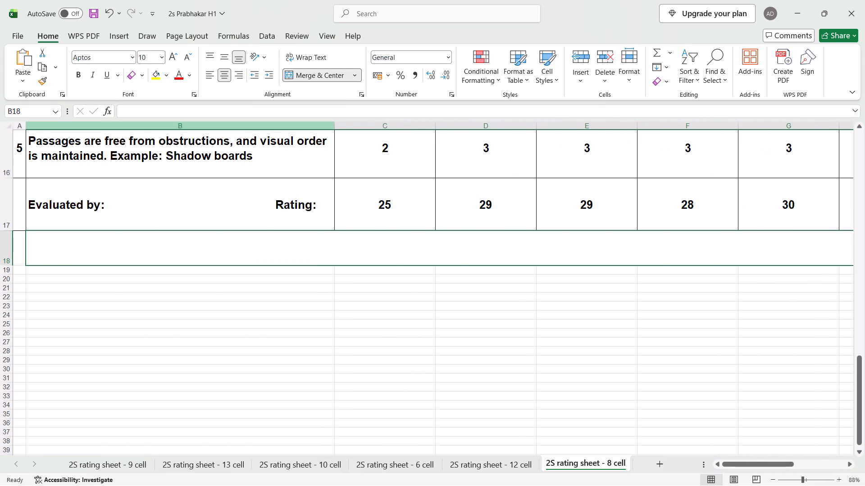
Paste the copied text 5S CO-ORDINATOR into merged cell B18.
click(200, 249)
click(200, 249)
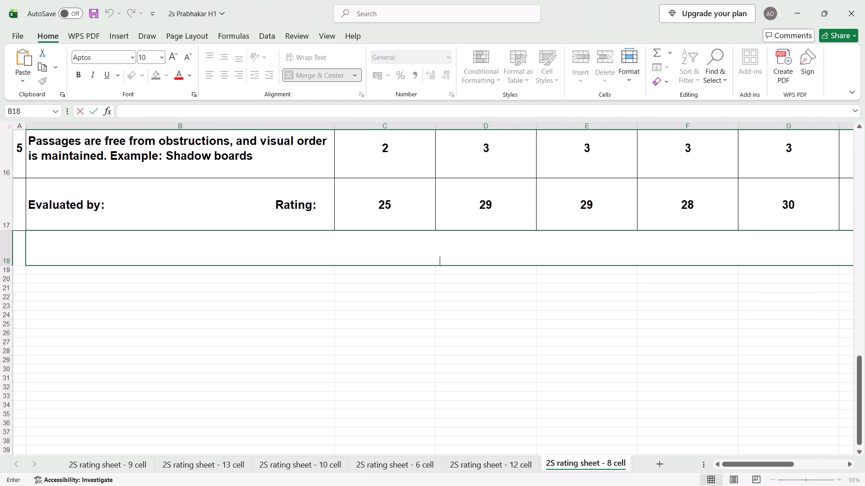
click(173, 117)
key(ctrl+v)
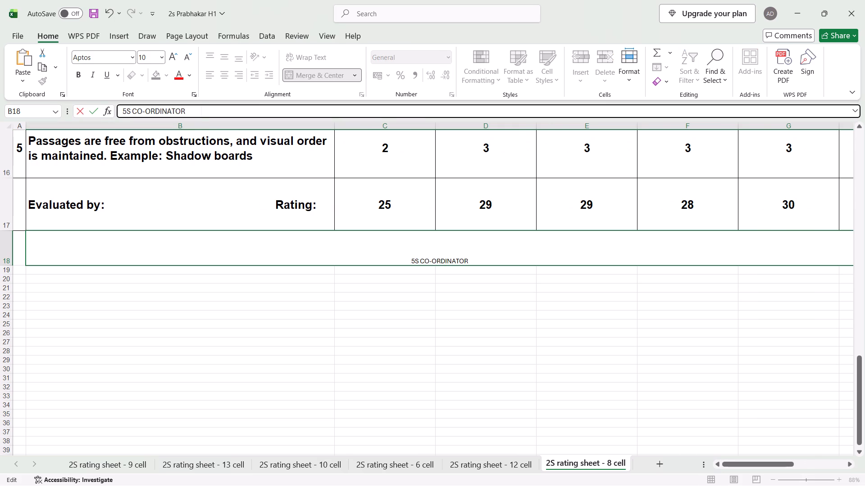
Set the 5S CO-ORDINATOR text in cell B18 to font size 24 and make it bold.
click(162, 58)
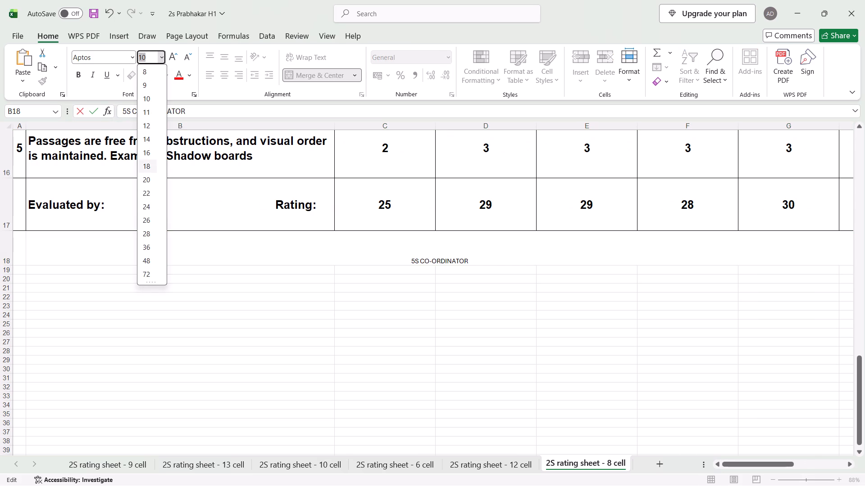
click(149, 204)
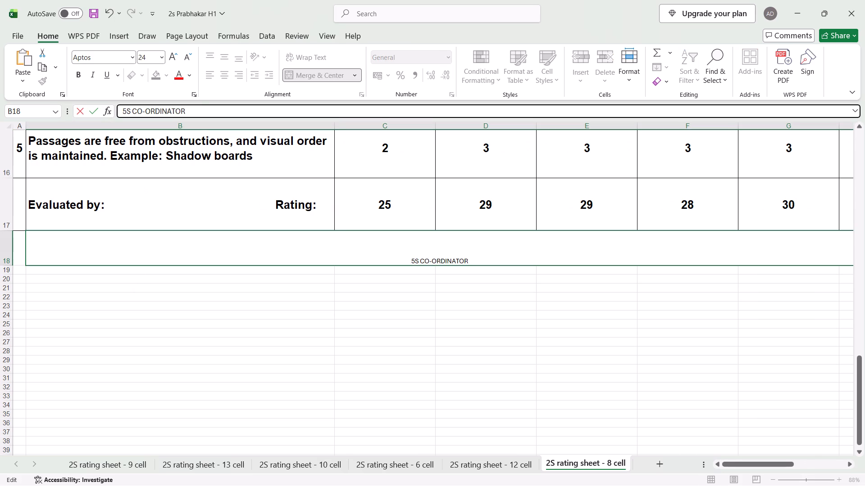
drag(196, 114, 116, 107)
click(150, 58)
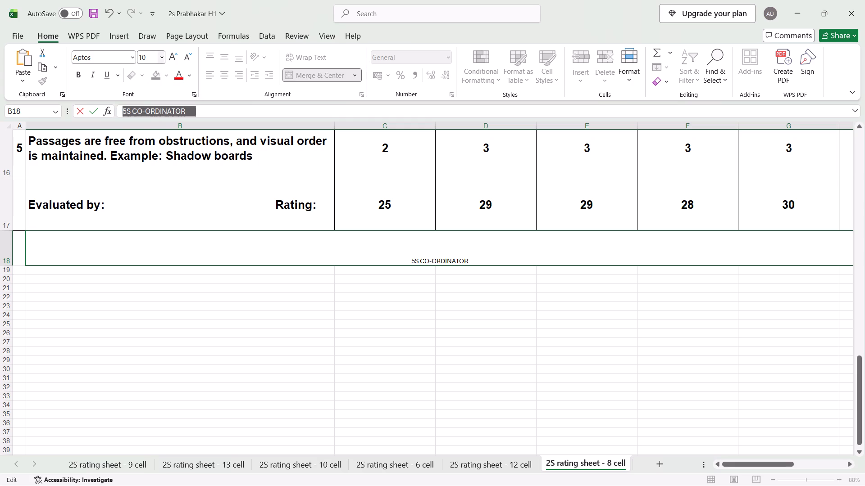
text(24)
key(Return)
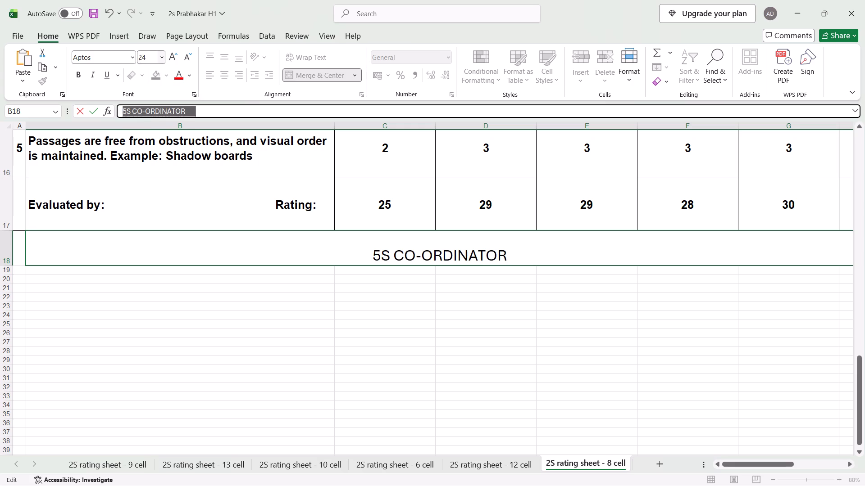
click(79, 75)
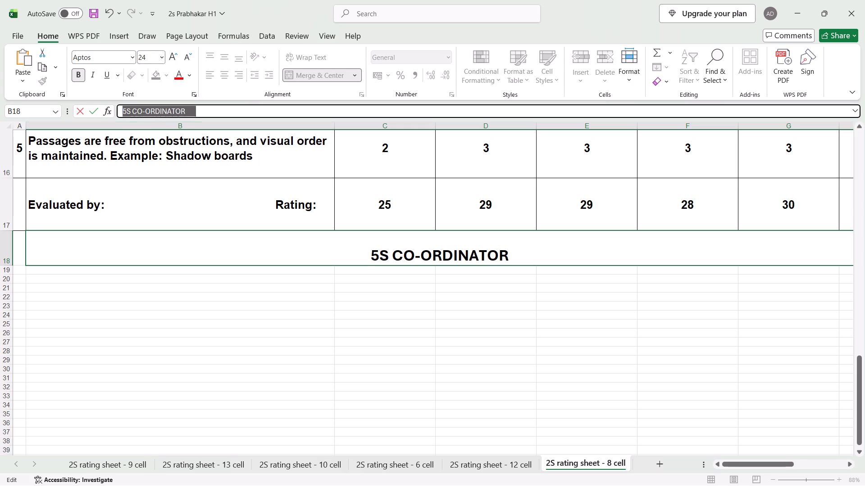
click(214, 221)
Left-align the 5S CO-ORDINATOR text in merged cell B18.
click(213, 252)
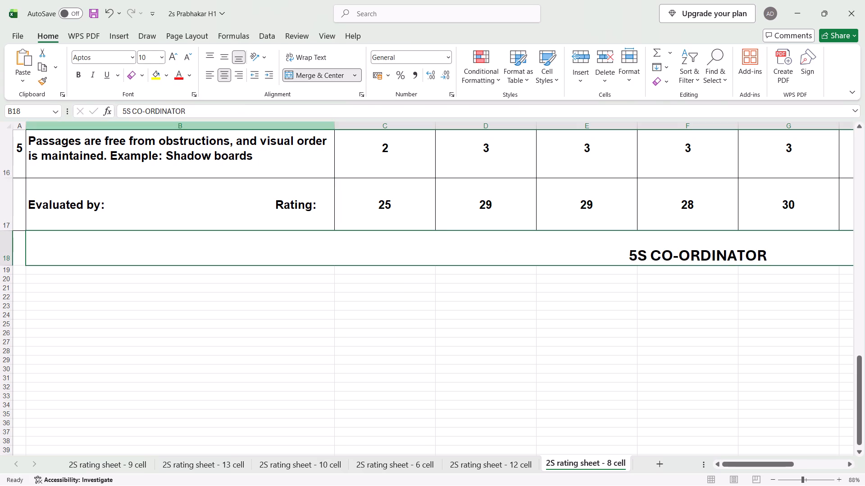
click(213, 71)
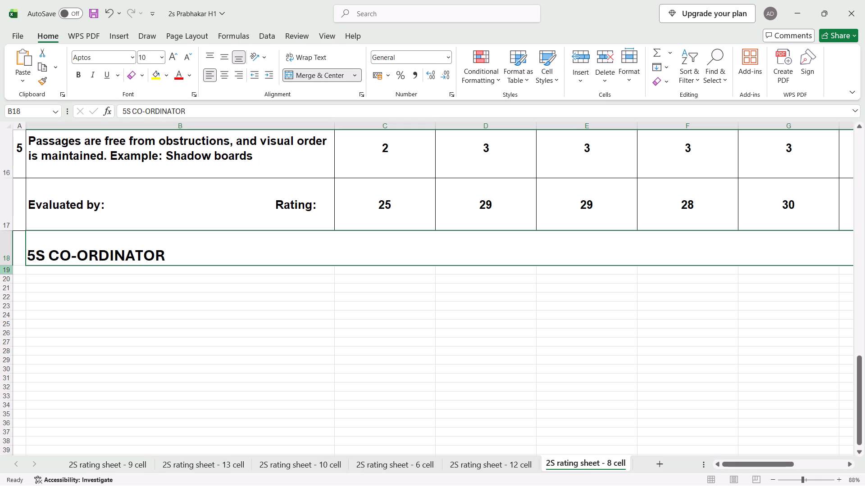
Increase the height of the 5S CO-ORDINATOR row to about 1.4 times that of the Evaluated by row.
drag(8, 266, 3, 284)
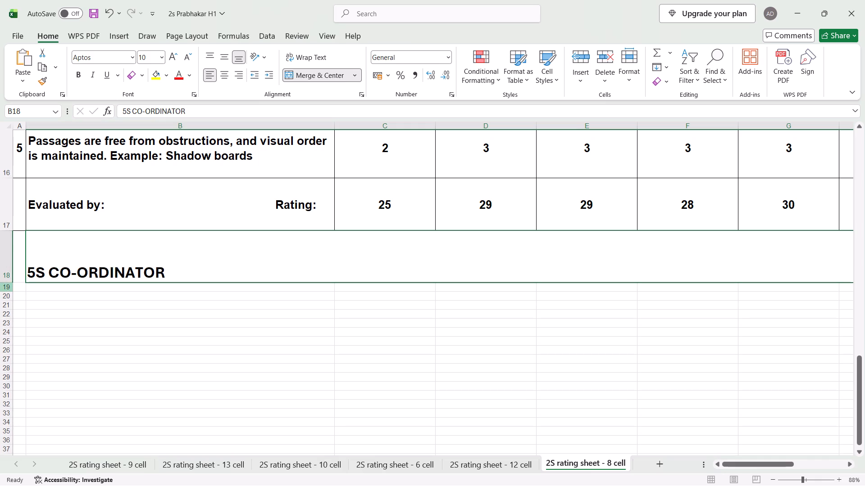
click(234, 234)
click(278, 334)
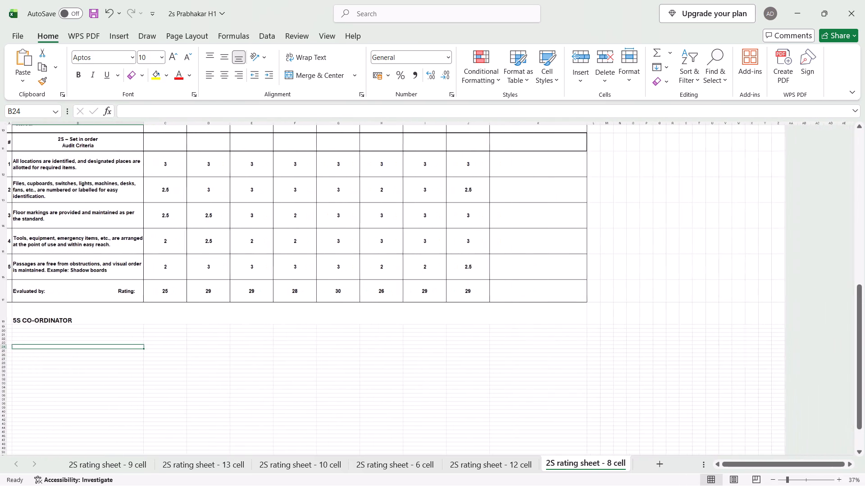
scroll(278, 334, up, 2)
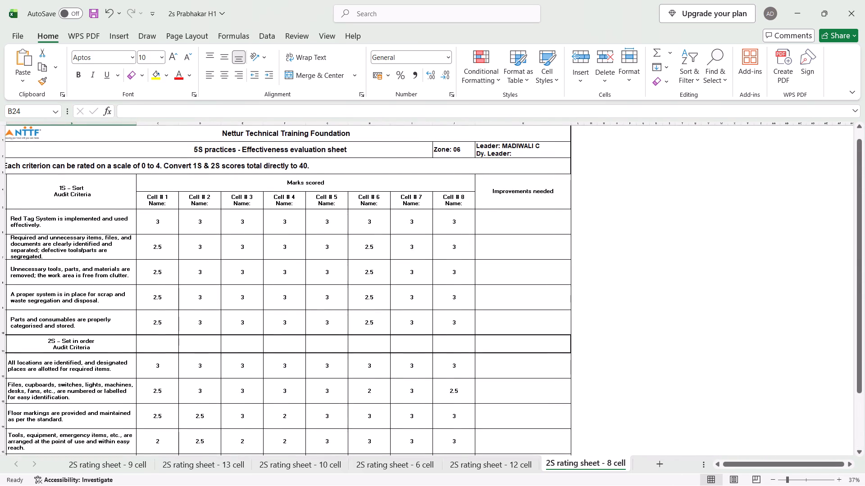
scroll(278, 334, left, 1)
scroll(278, 334, down, 2)
scroll(278, 334, right, 1)
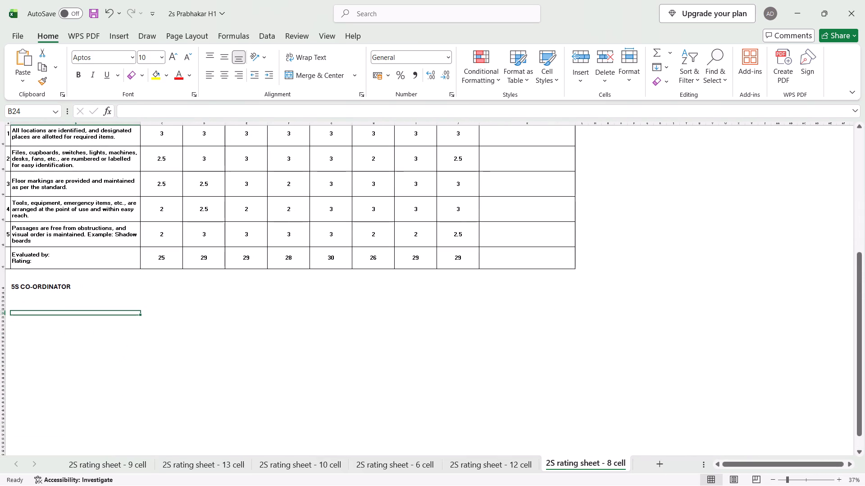
drag(3, 288, 0, 297)
click(113, 292)
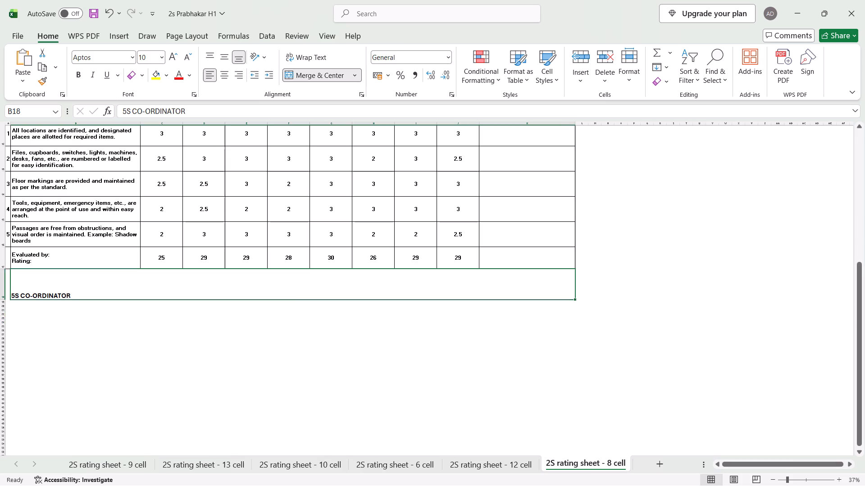
On the 12 cell sheet, turn on text wrapping for the merged 5S CO-ORDINATOR cell B18.
scroll(251, 288, up, 2)
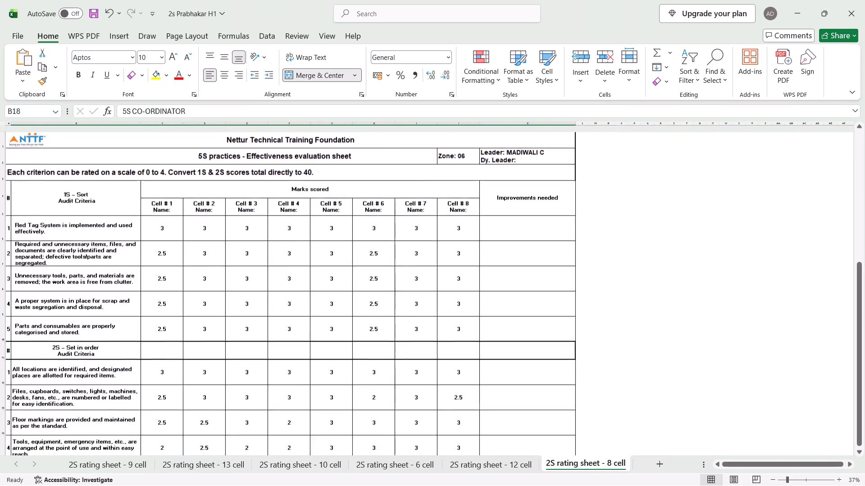
scroll(251, 288, right, 2)
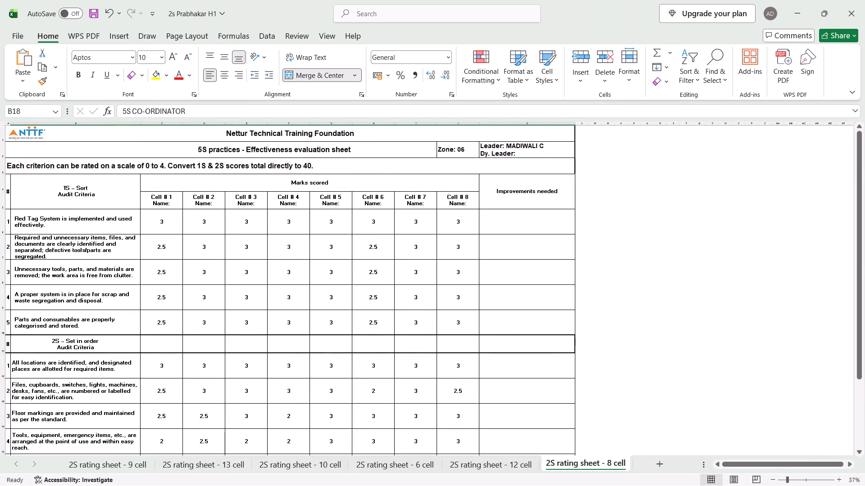
click(505, 465)
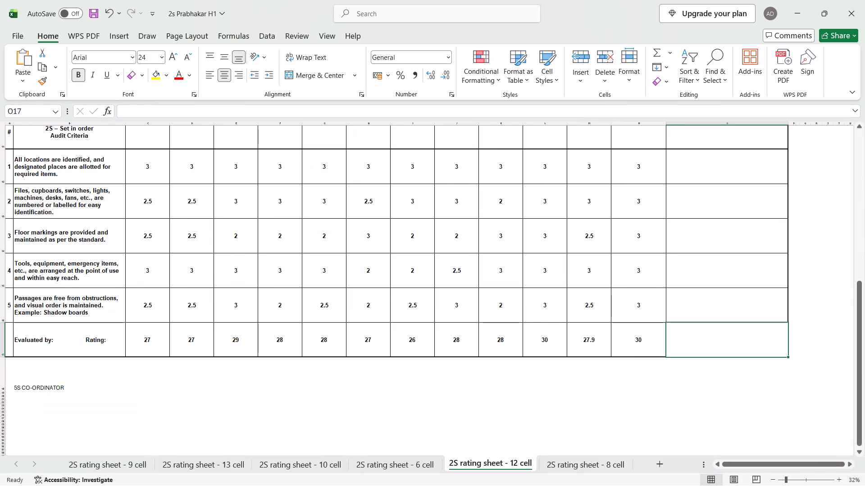
scroll(428, 405, right, 1)
click(231, 387)
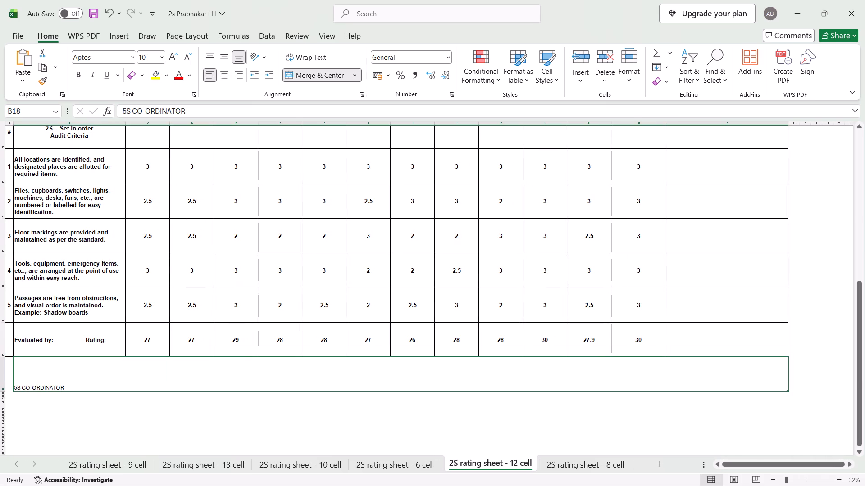
click(323, 59)
click(338, 61)
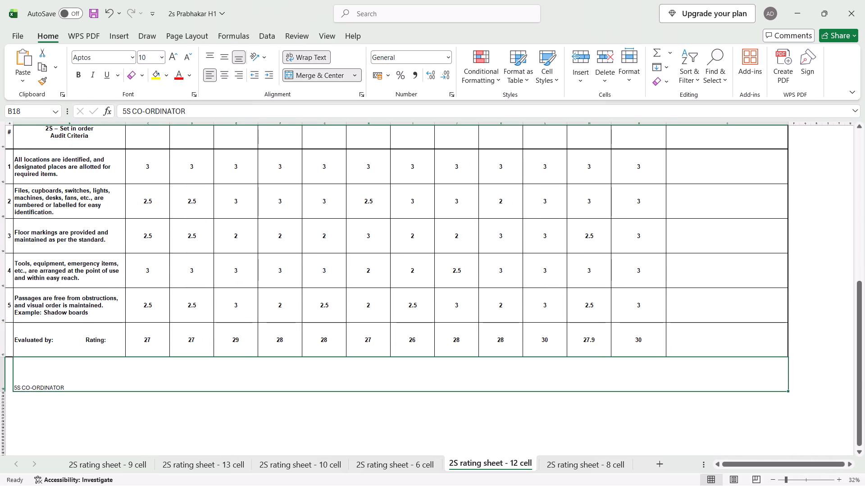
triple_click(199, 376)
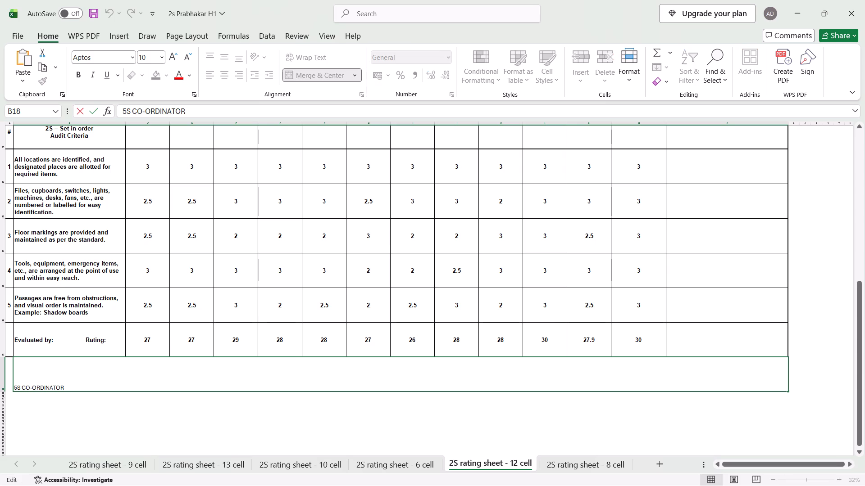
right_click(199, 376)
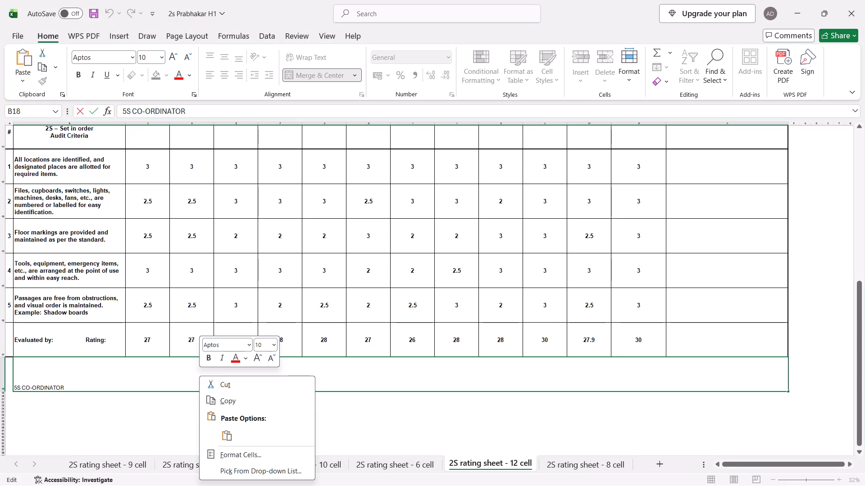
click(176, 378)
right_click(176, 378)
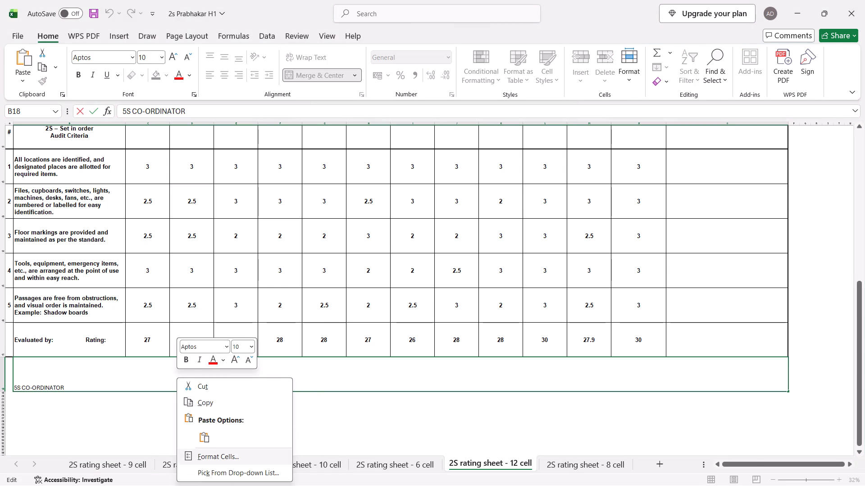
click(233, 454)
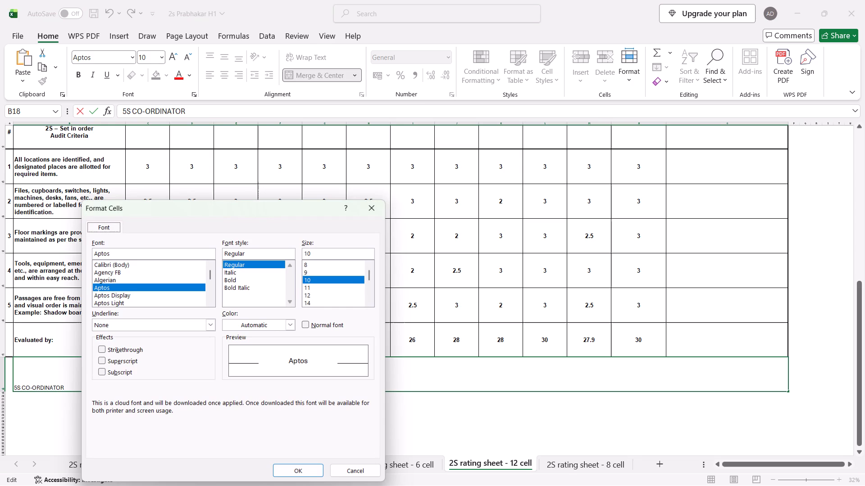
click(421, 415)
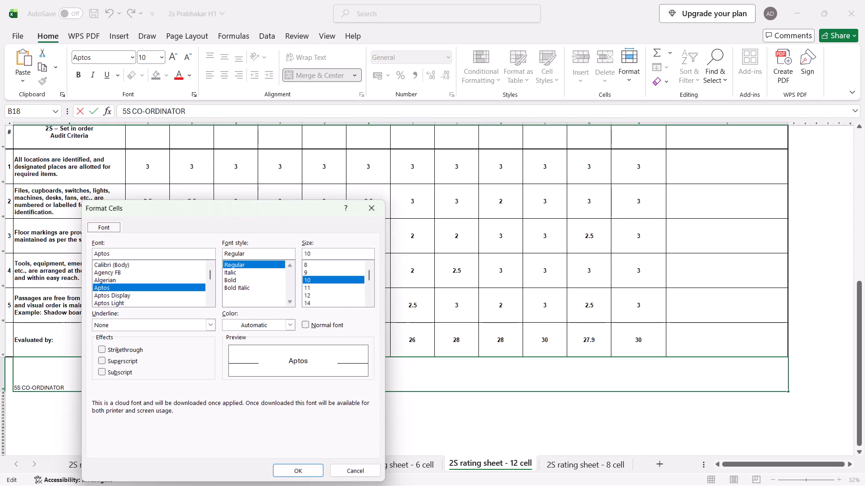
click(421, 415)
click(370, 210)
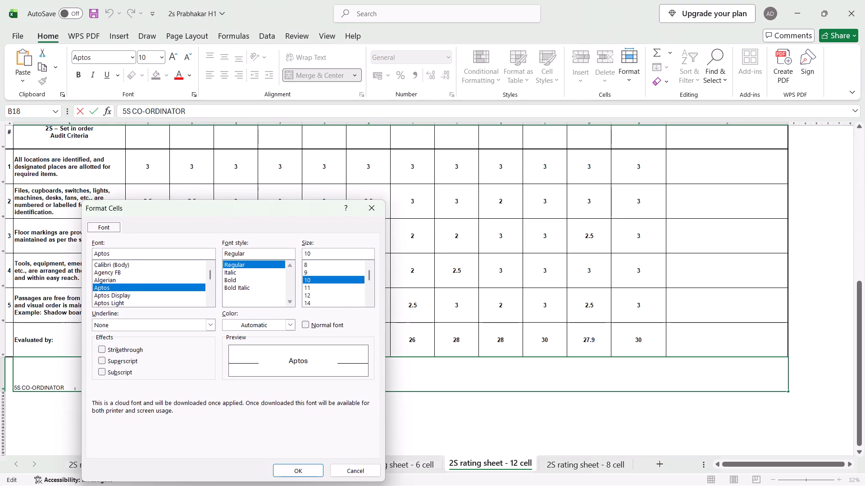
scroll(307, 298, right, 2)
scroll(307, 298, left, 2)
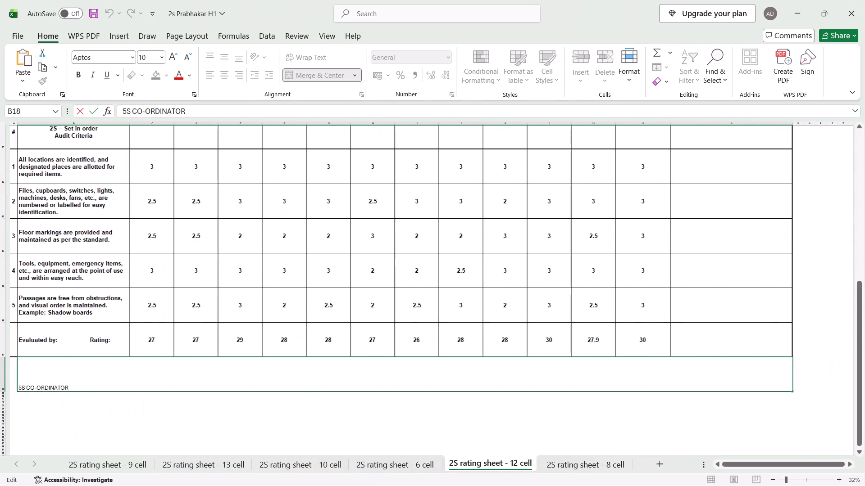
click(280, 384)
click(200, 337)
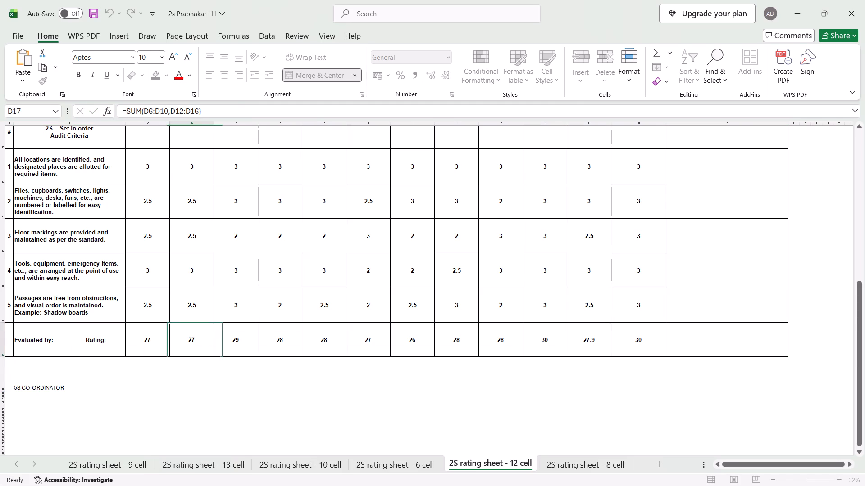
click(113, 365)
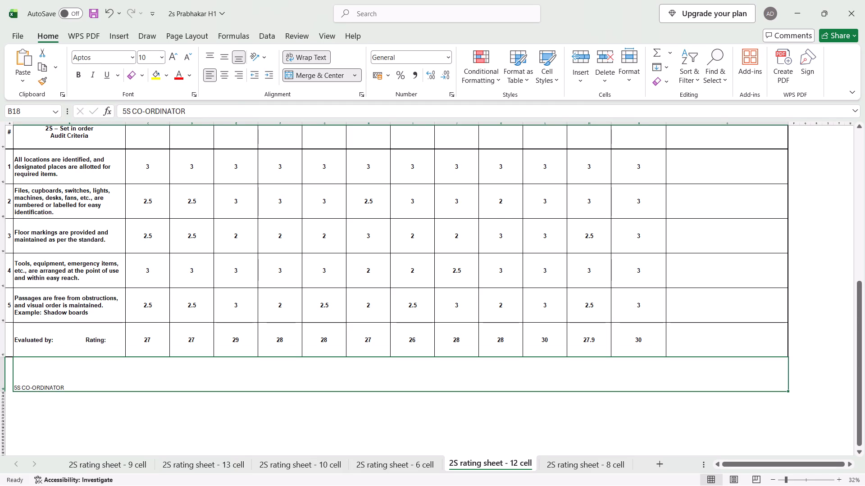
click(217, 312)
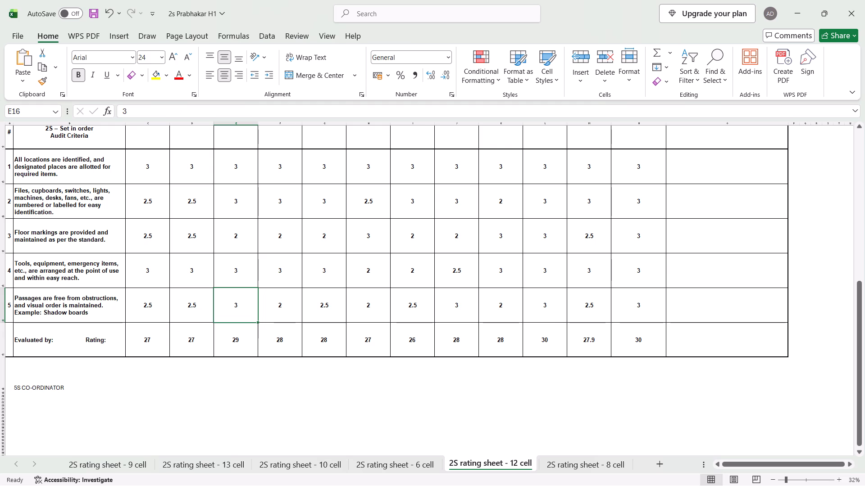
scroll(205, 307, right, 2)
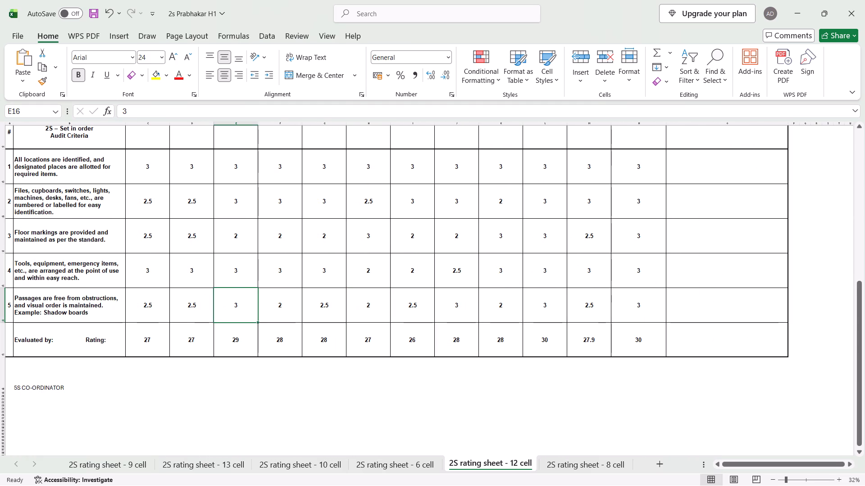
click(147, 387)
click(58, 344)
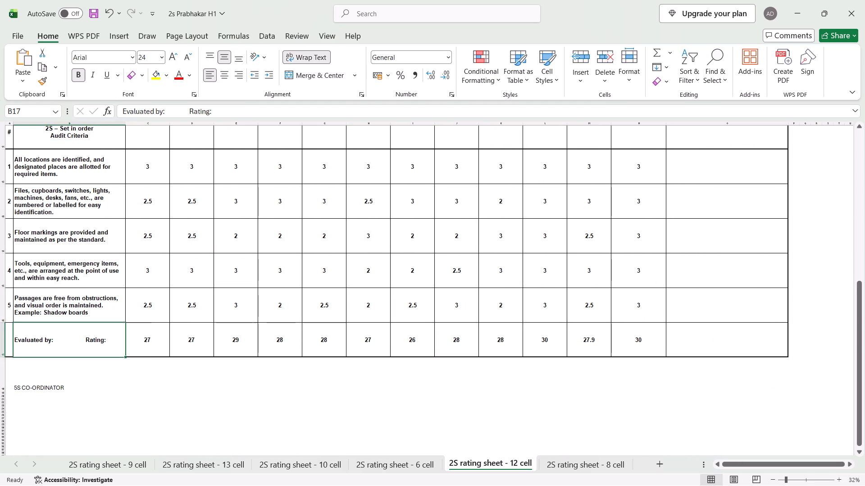
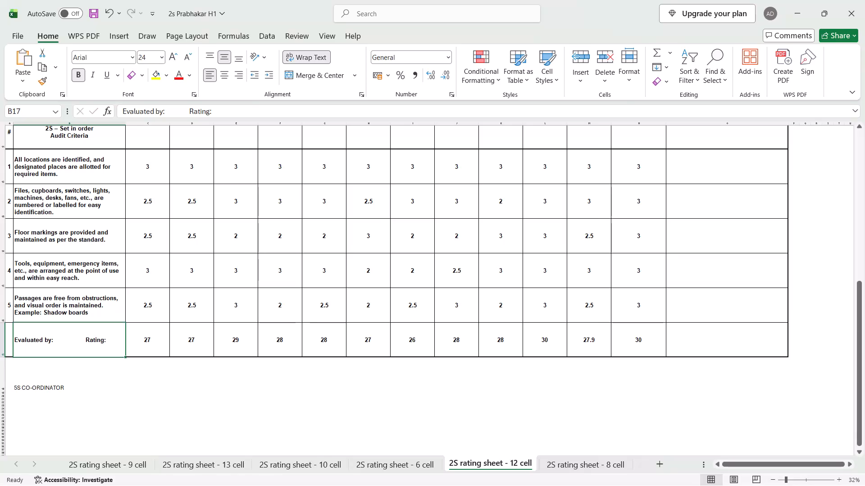
Add a bottom border to the merged 5S CO-ORDINATOR cell B18 on the 12 cell sheet.
click(166, 226)
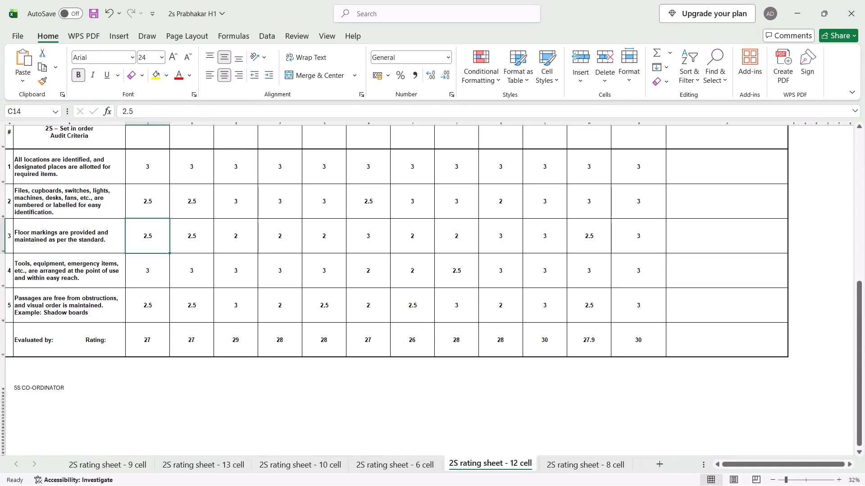
scroll(166, 226, up, 2)
scroll(166, 226, down, 2)
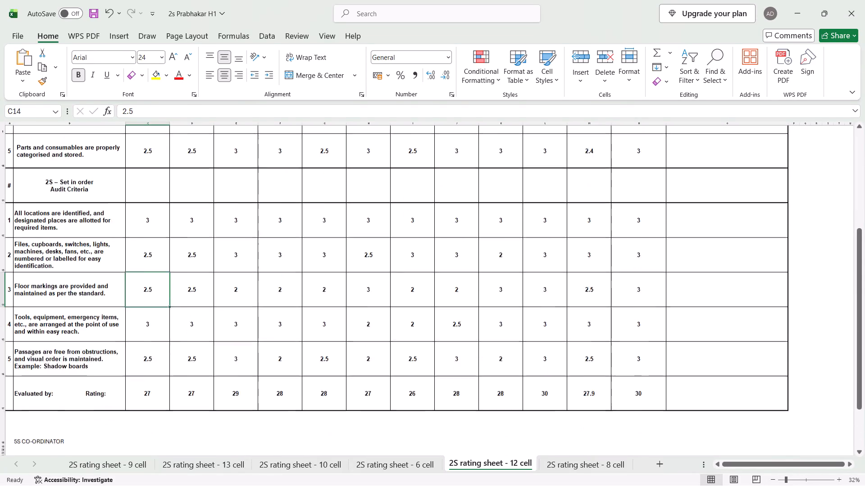
scroll(166, 226, down, 1)
click(140, 325)
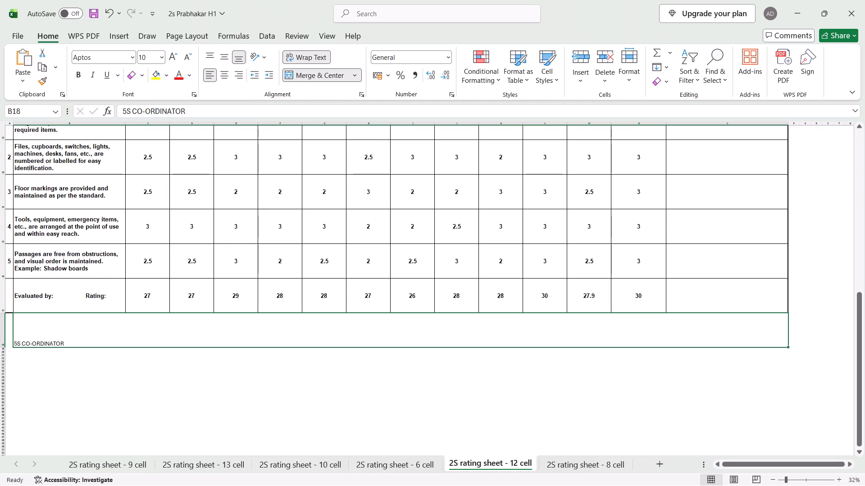
click(207, 320)
click(192, 91)
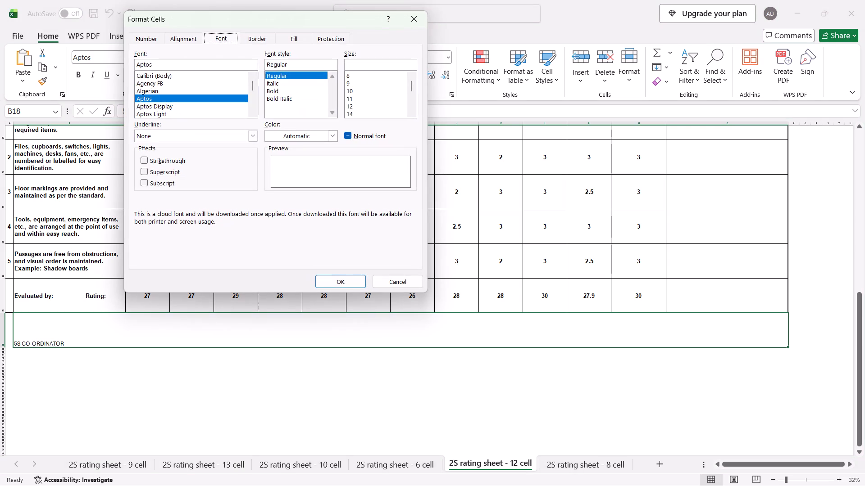
click(264, 40)
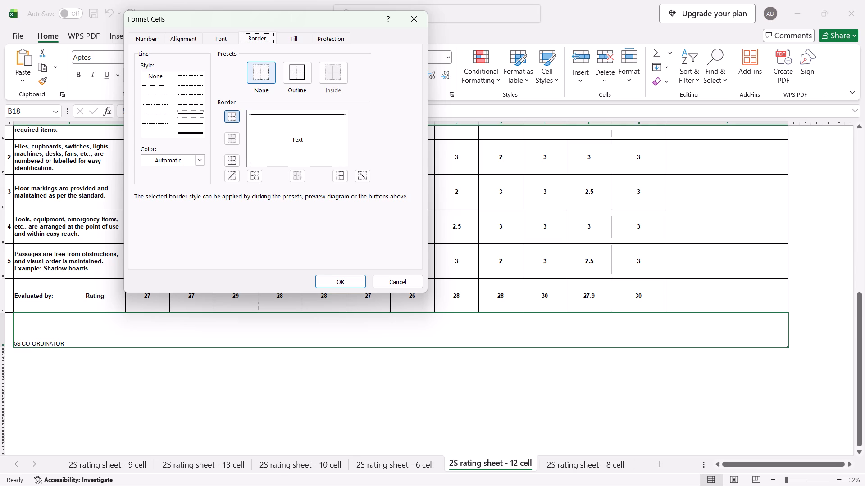
click(238, 156)
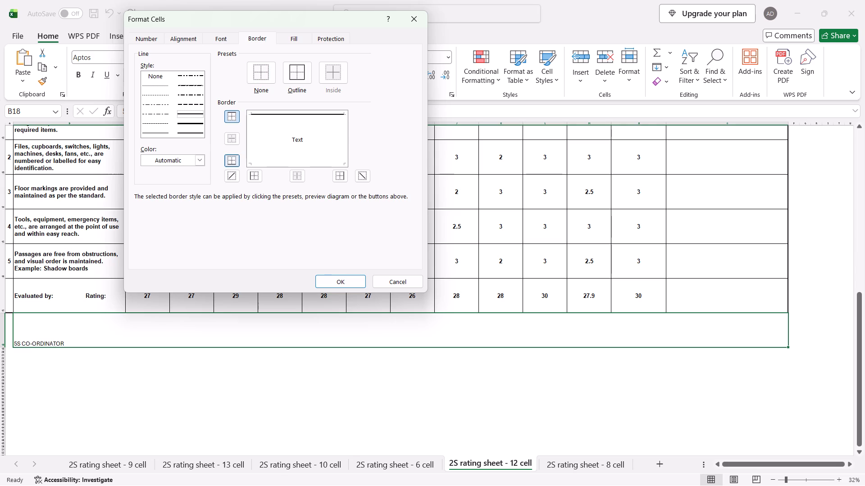
click(339, 277)
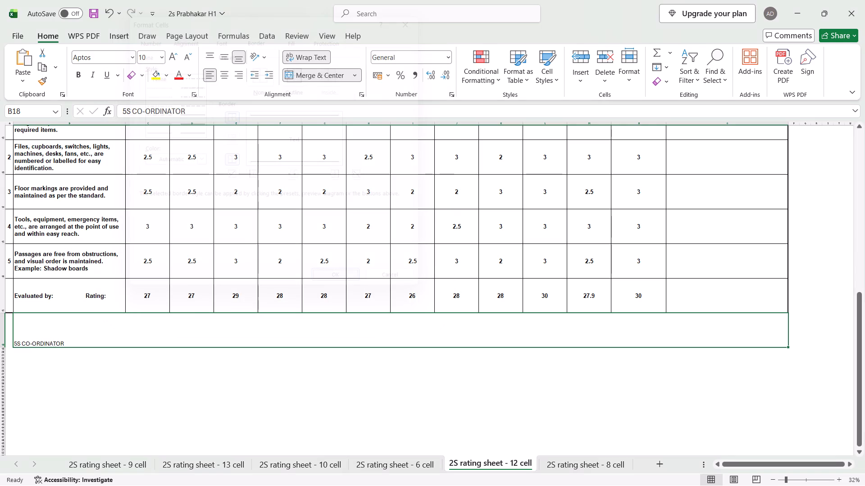
click(322, 290)
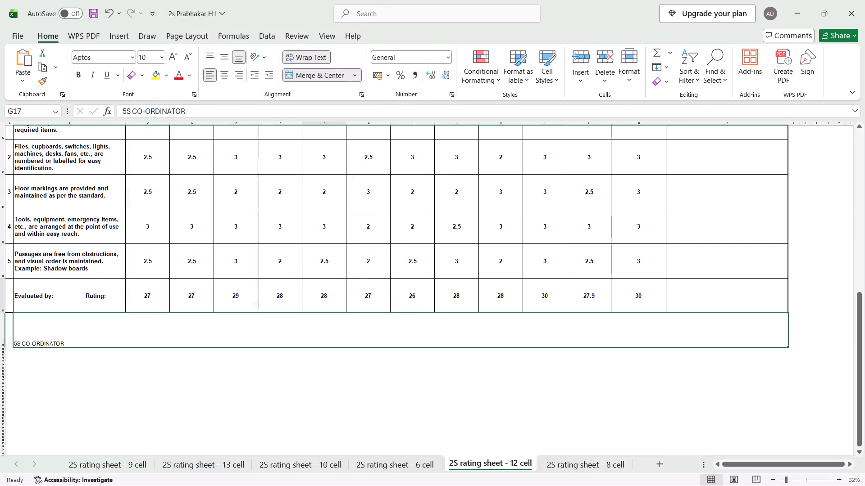
Apply an outline border around the merged 5S CO-ORDINATOR cell B18.
click(34, 324)
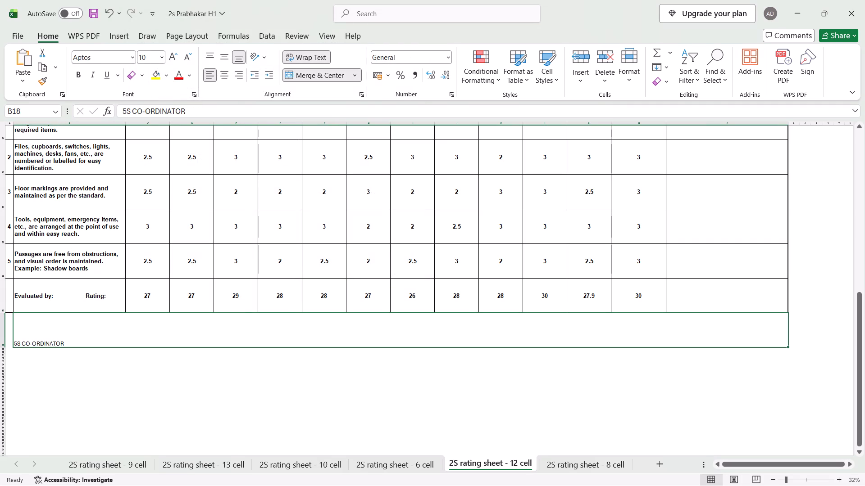
click(191, 89)
click(193, 91)
click(251, 39)
right_click(251, 39)
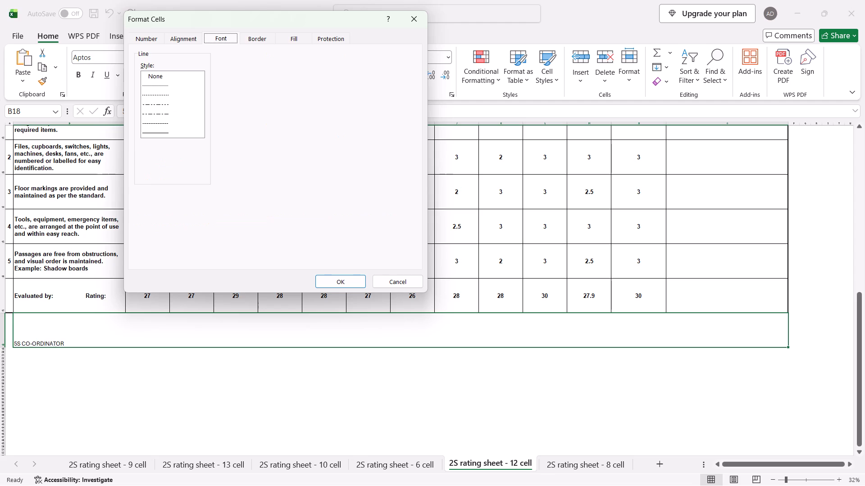
right_click(251, 39)
right_click(251, 39)
right_click(251, 39)
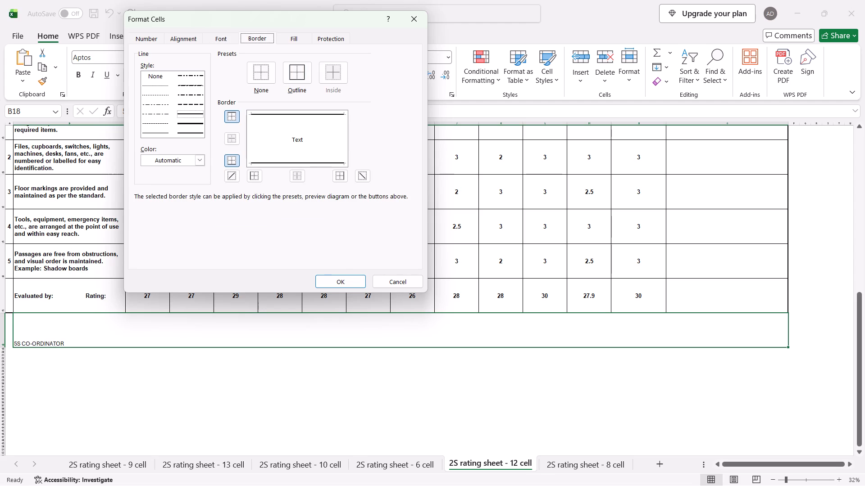
click(303, 76)
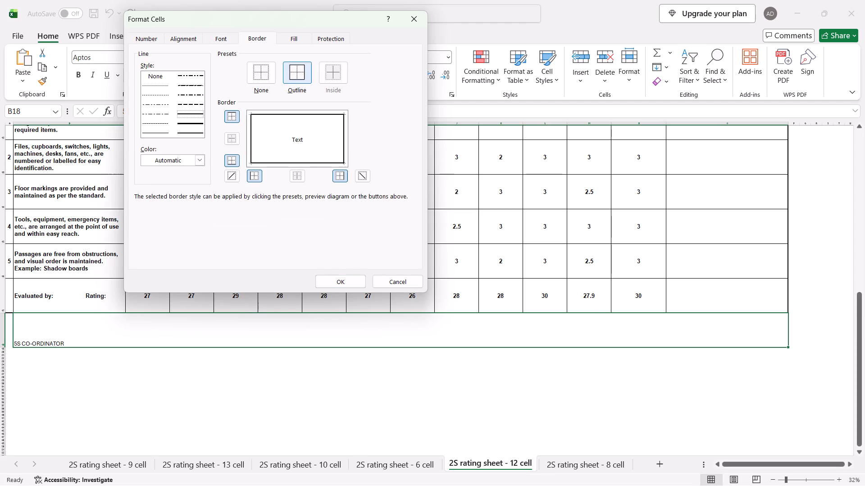
click(343, 279)
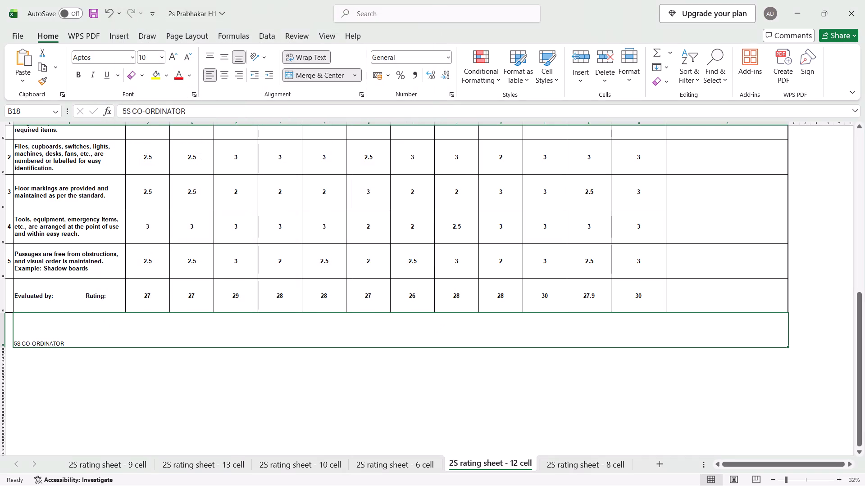
click(370, 292)
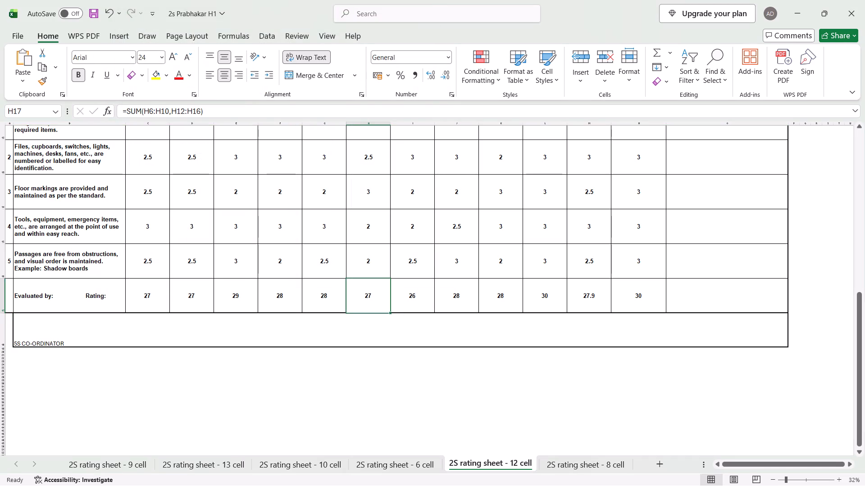
Clear the existing borders of cell A18 beside the 5S CO-ORDINATOR cell and give it a bottom border only.
click(9, 333)
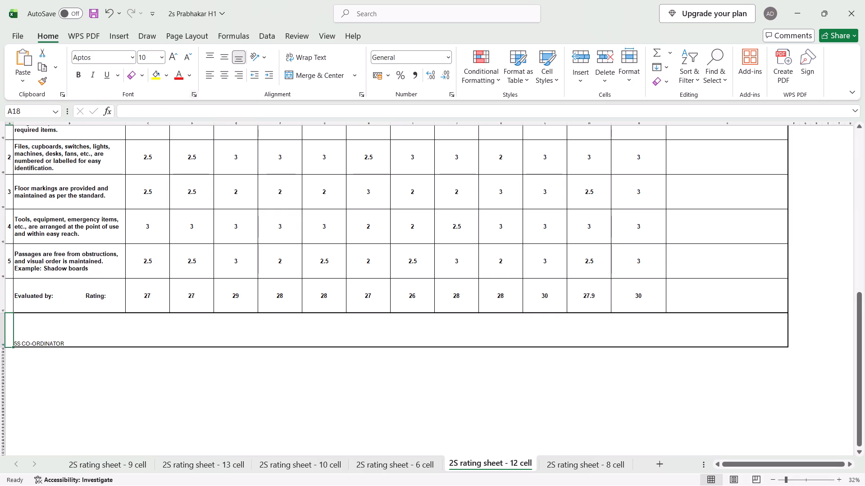
click(195, 92)
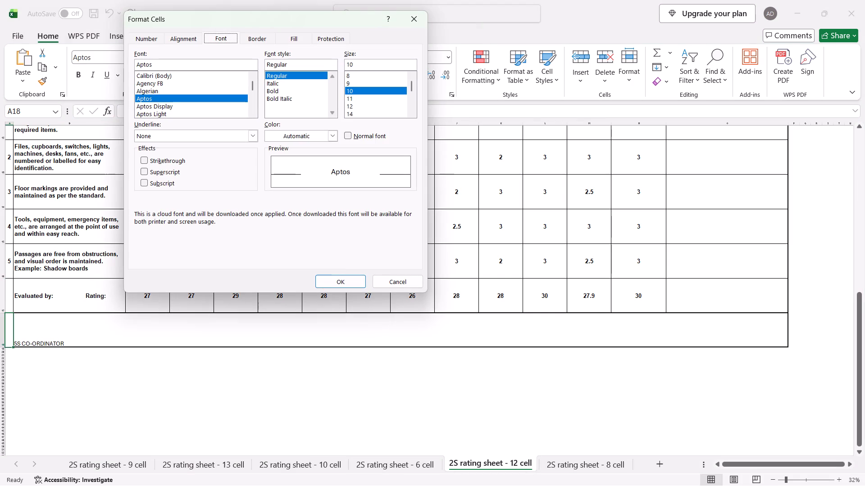
click(257, 34)
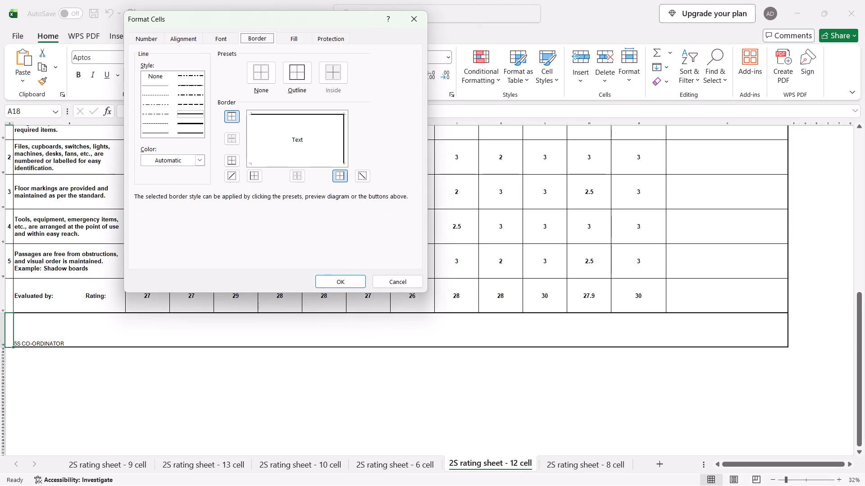
click(328, 79)
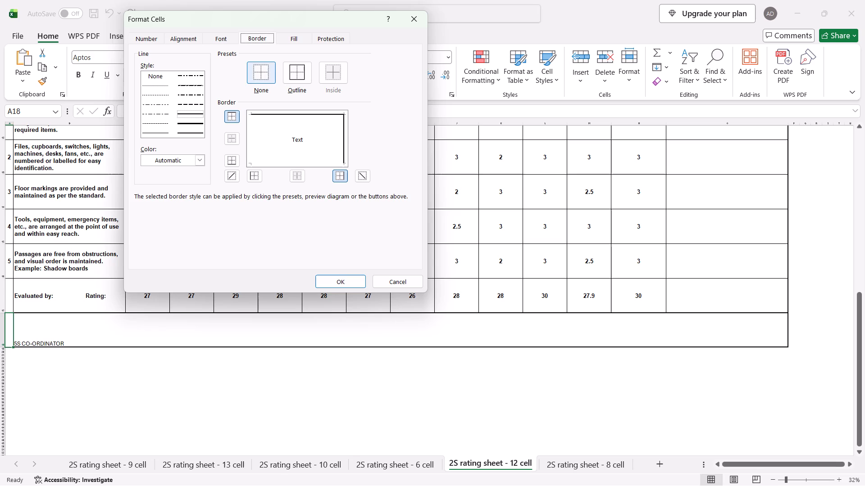
click(265, 72)
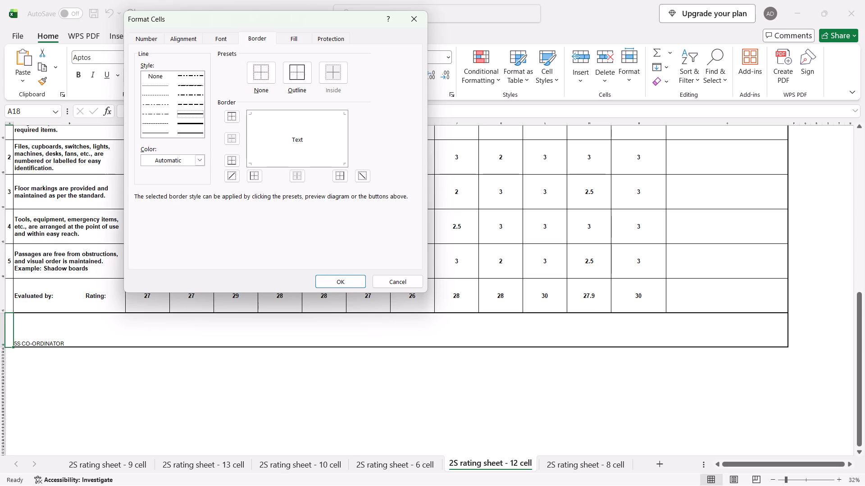
click(234, 155)
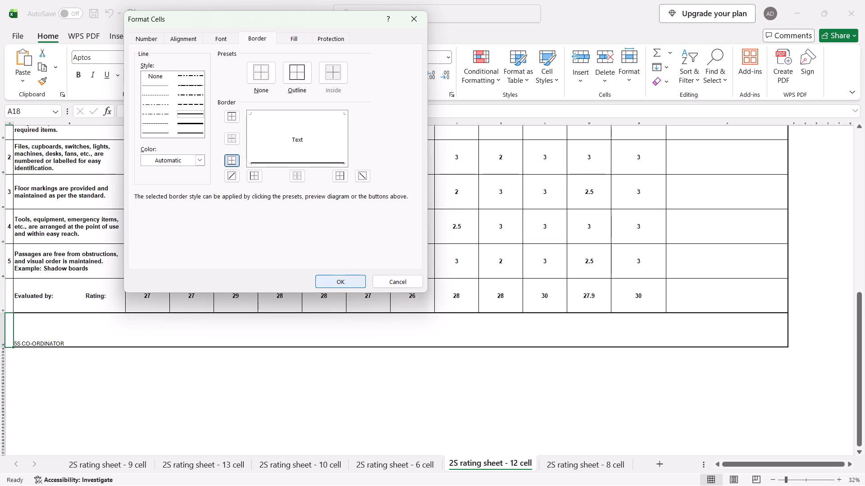
click(336, 283)
click(290, 391)
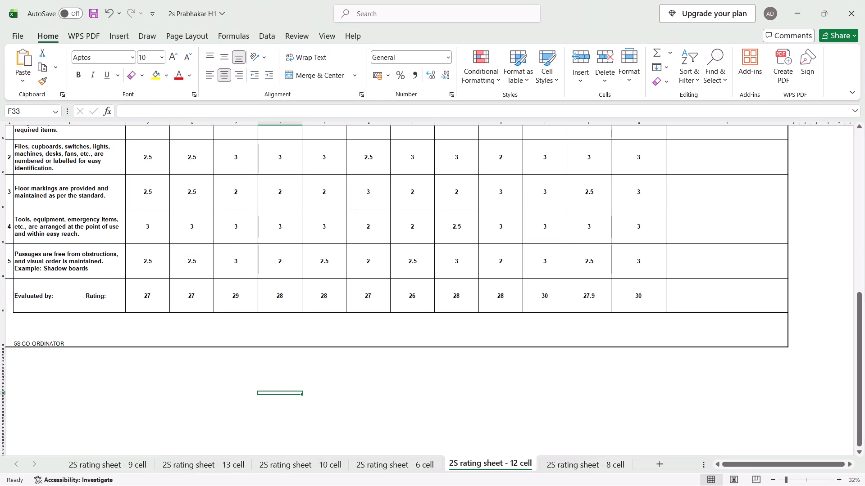
Replace the bottom border of cell A18 with a right border.
click(13, 327)
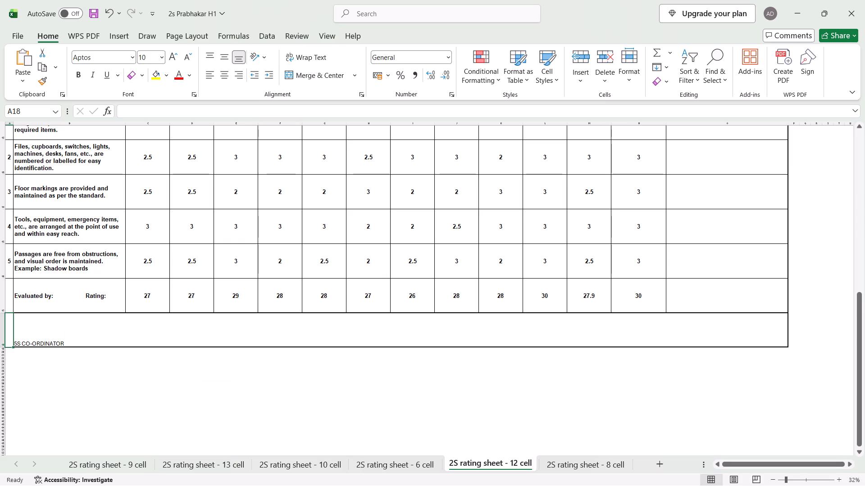
click(195, 93)
click(261, 40)
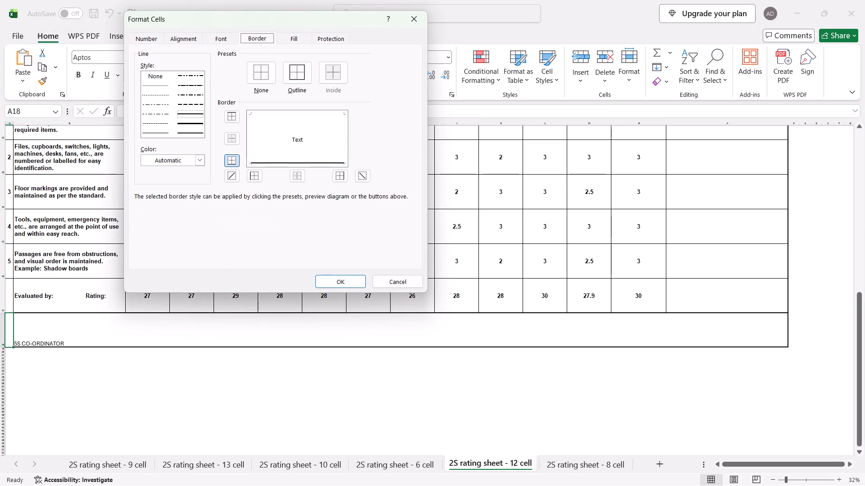
click(340, 176)
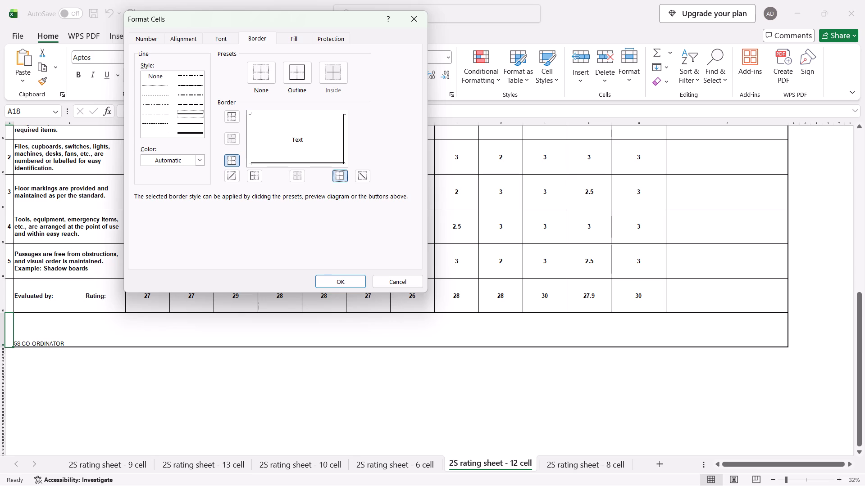
click(234, 161)
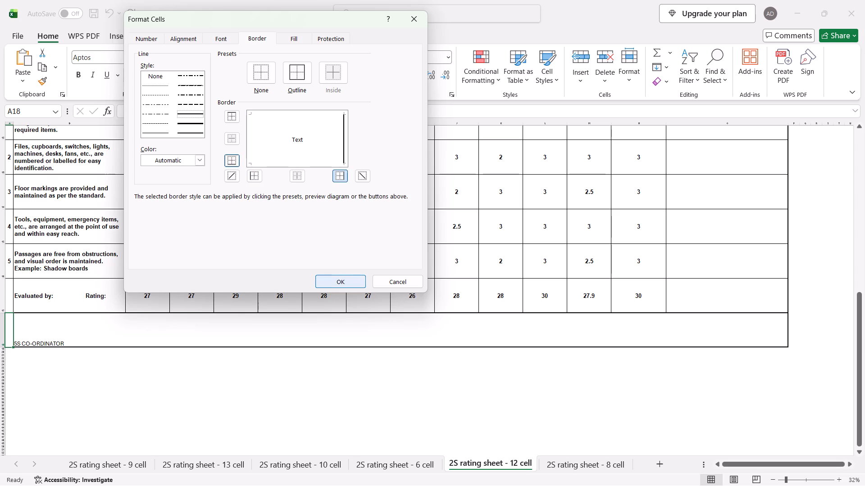
click(343, 284)
click(275, 376)
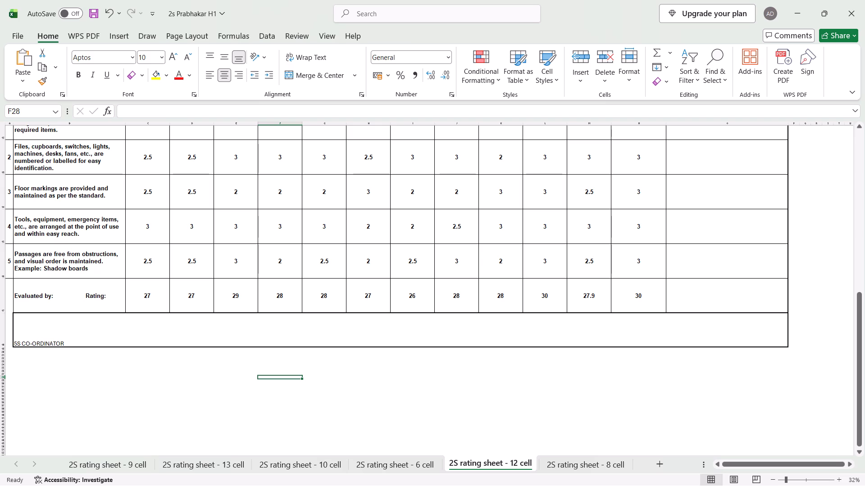
On the 13 cell sheet, replace the borders of 5S CO-ORDINATOR row B18:P18 with only a thick bottom border.
click(92, 462)
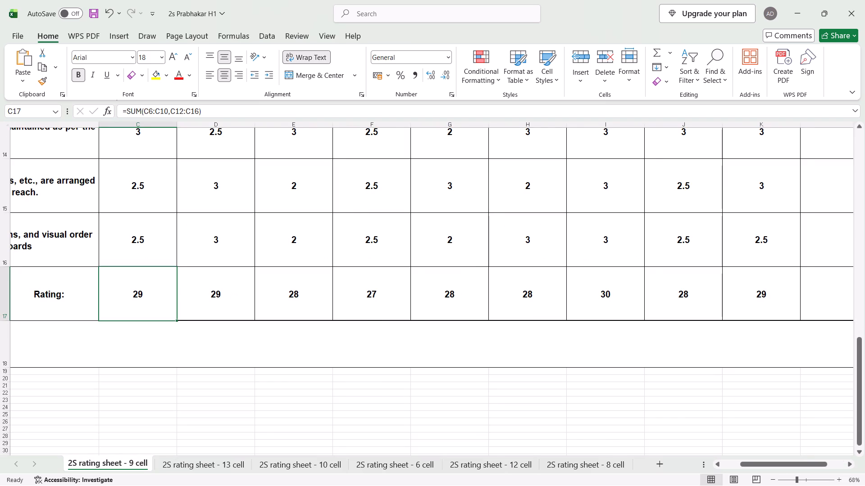
scroll(123, 390, right, 2)
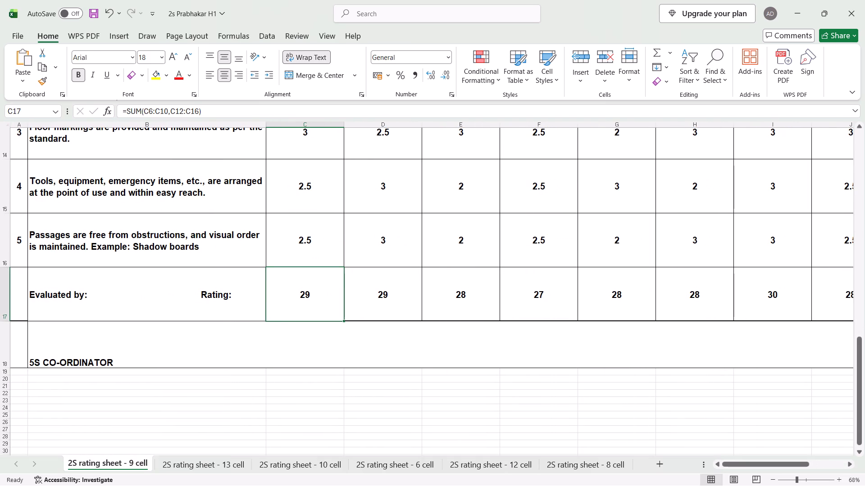
click(163, 459)
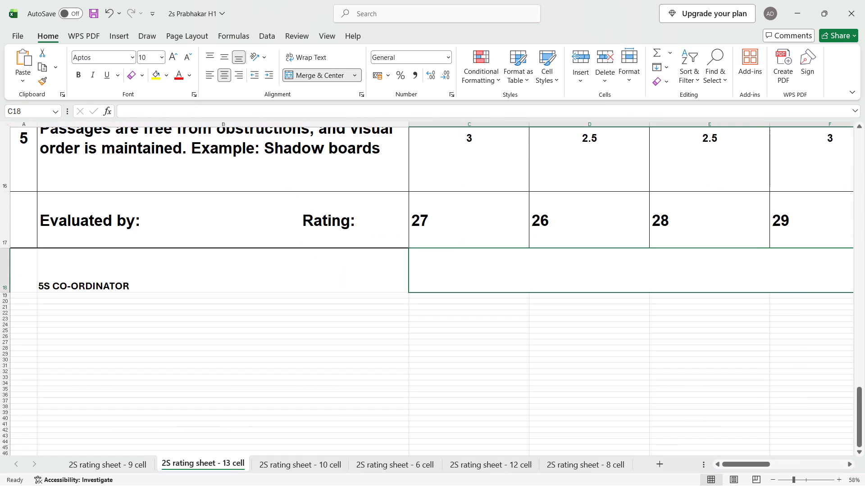
click(166, 264)
drag(166, 264, 588, 269)
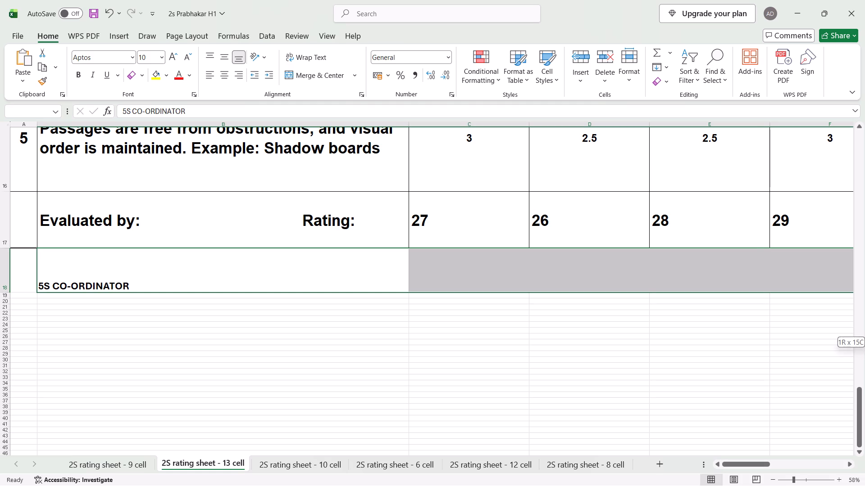
drag(588, 269, 593, 270)
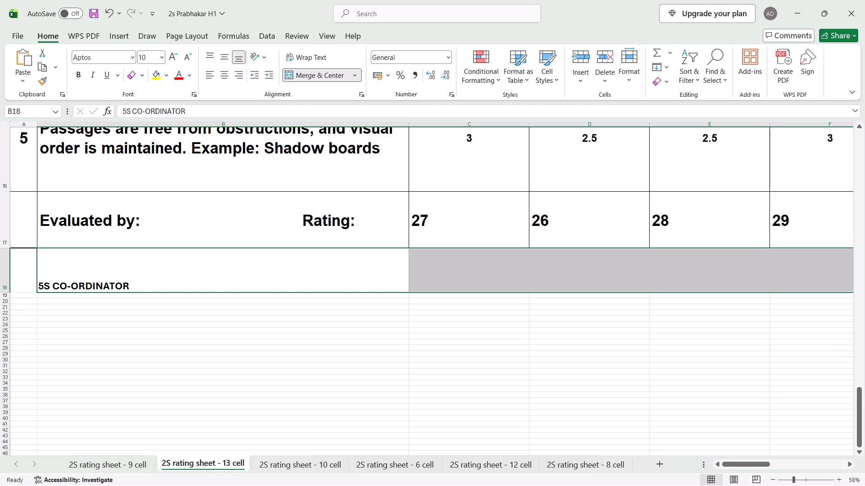
click(196, 95)
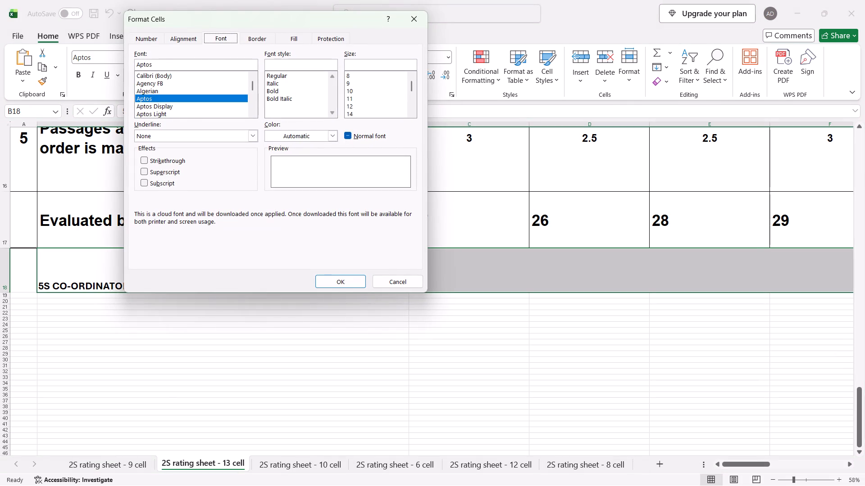
click(258, 40)
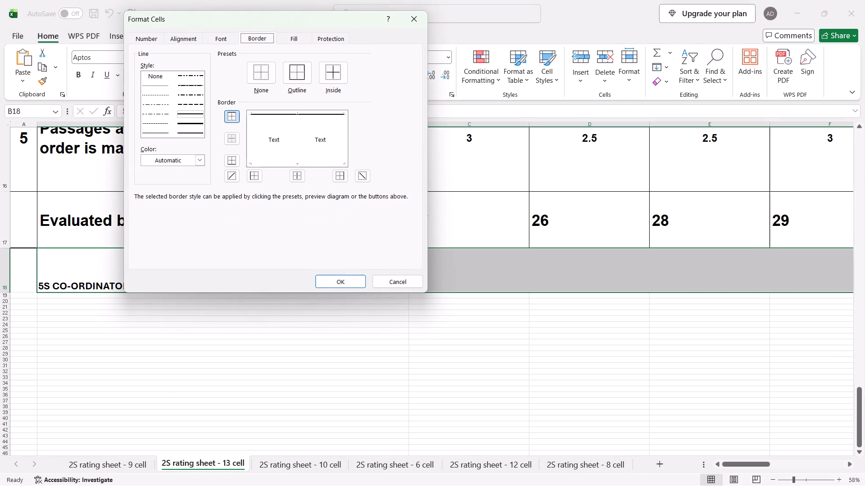
click(297, 72)
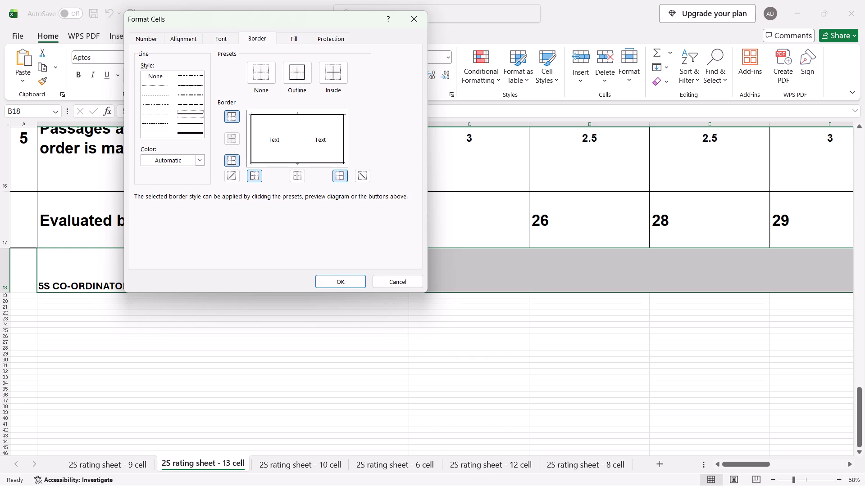
click(231, 158)
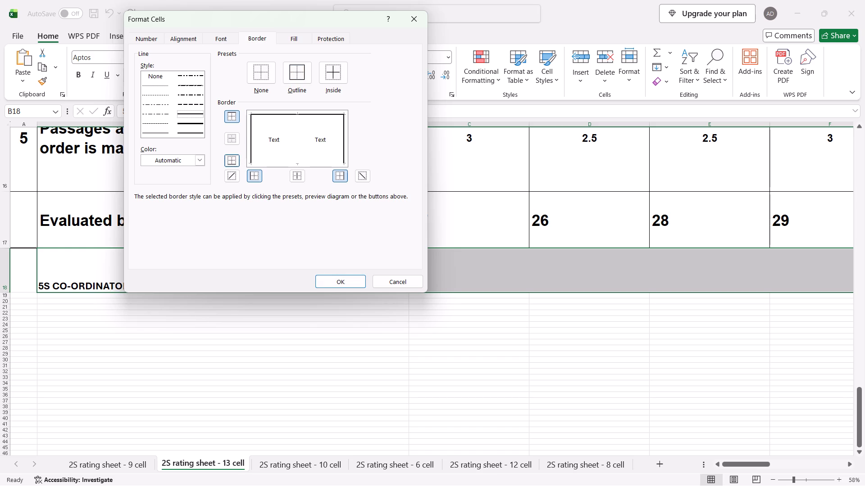
click(236, 117)
click(257, 179)
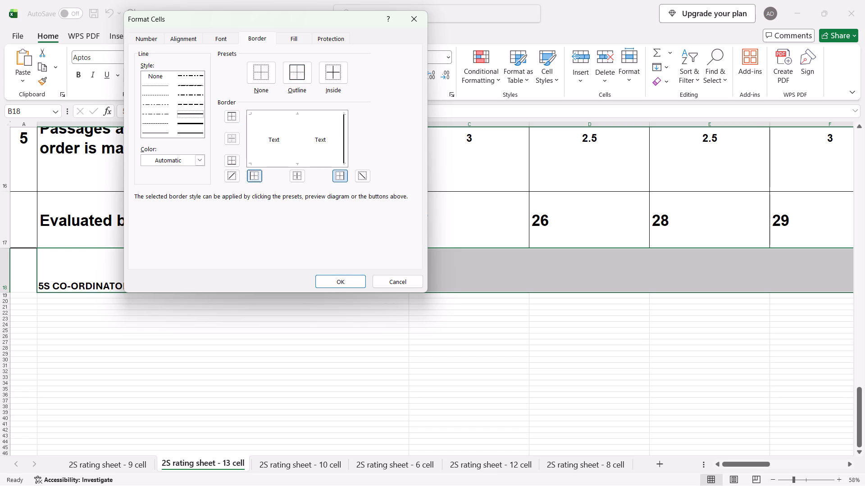
click(337, 175)
click(235, 160)
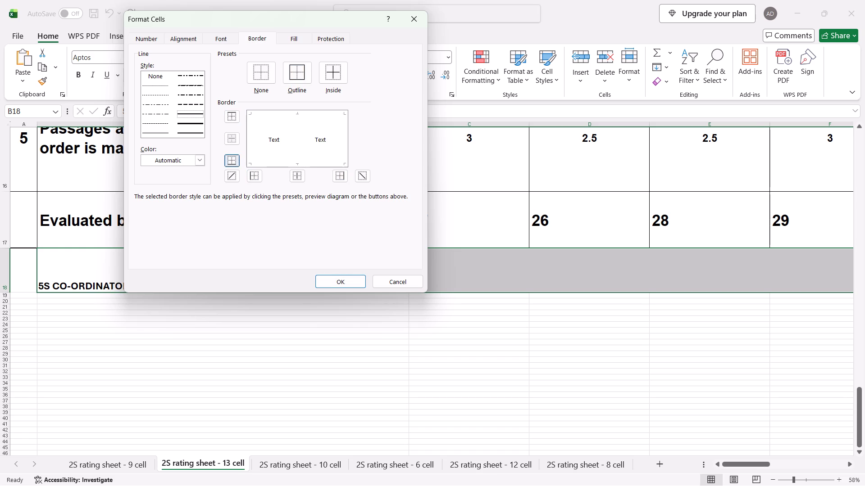
click(328, 280)
click(294, 331)
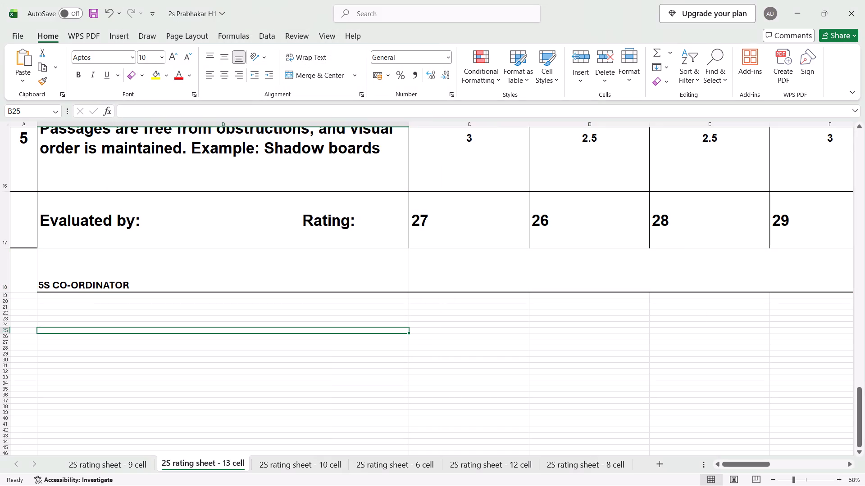
Add a thin bottom border to the Evaluated by / Rating cell B17.
click(208, 233)
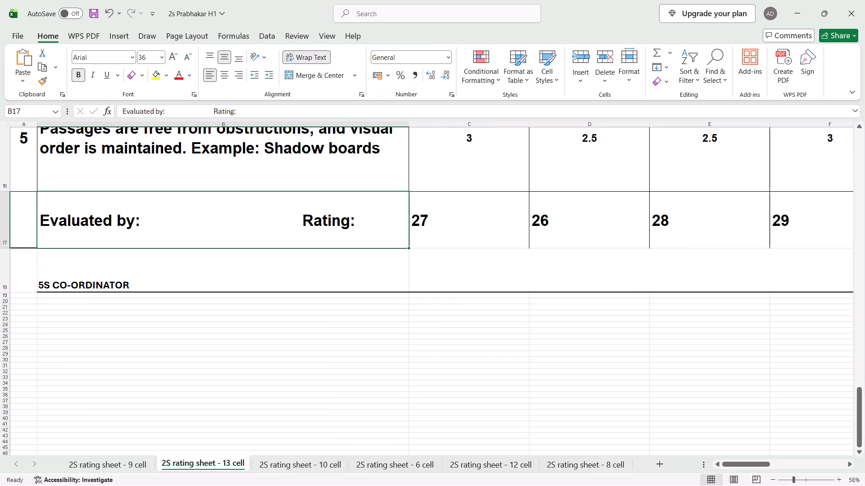
click(195, 94)
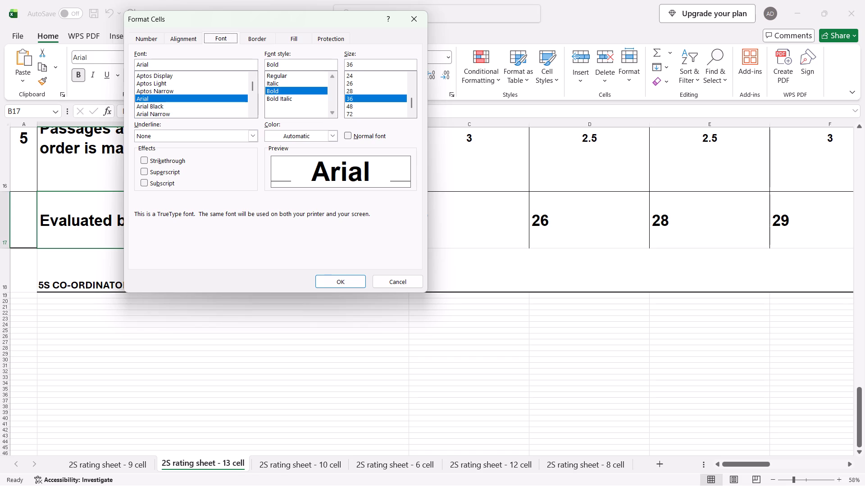
click(254, 39)
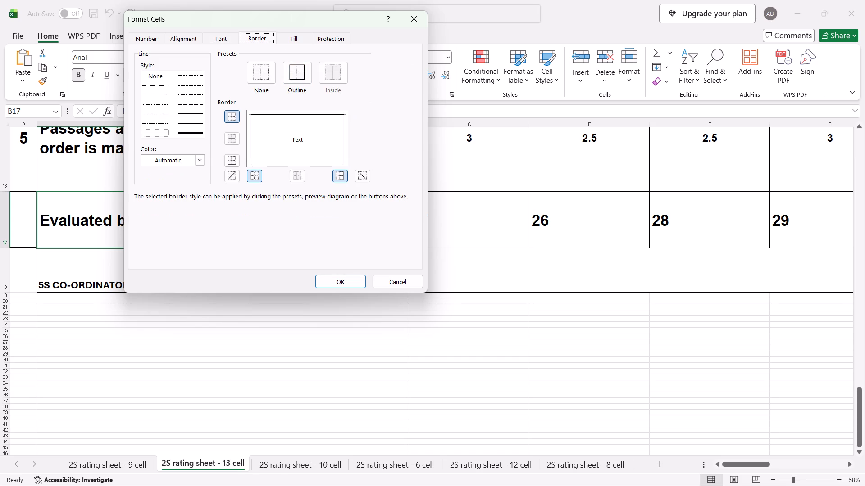
click(232, 156)
click(324, 277)
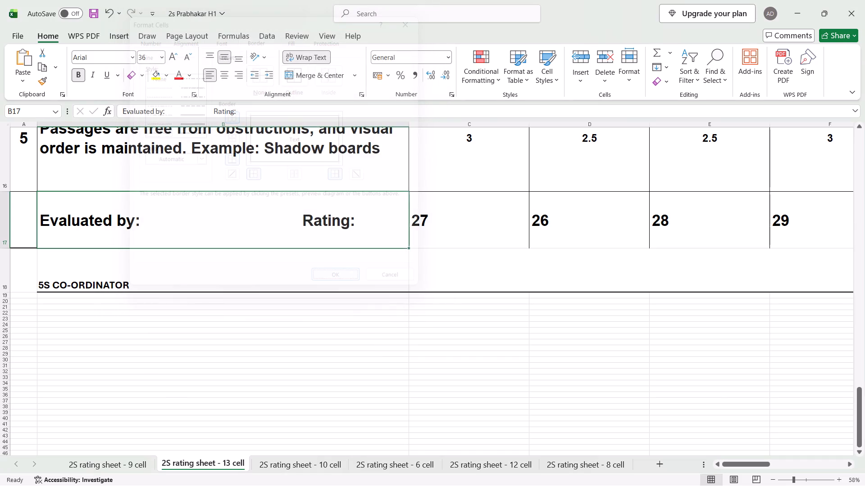
Add a thin bottom border to the rating totals row from C17 to P17.
click(441, 244)
drag(431, 236, 863, 196)
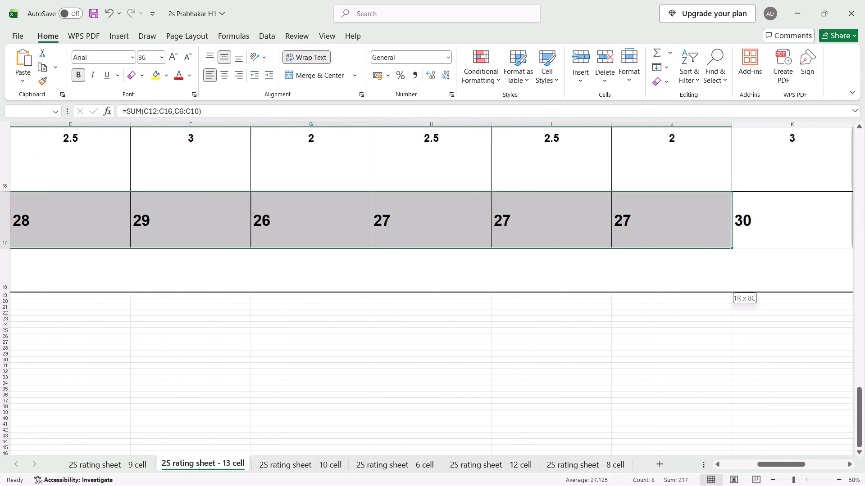
drag(863, 196, 758, 201)
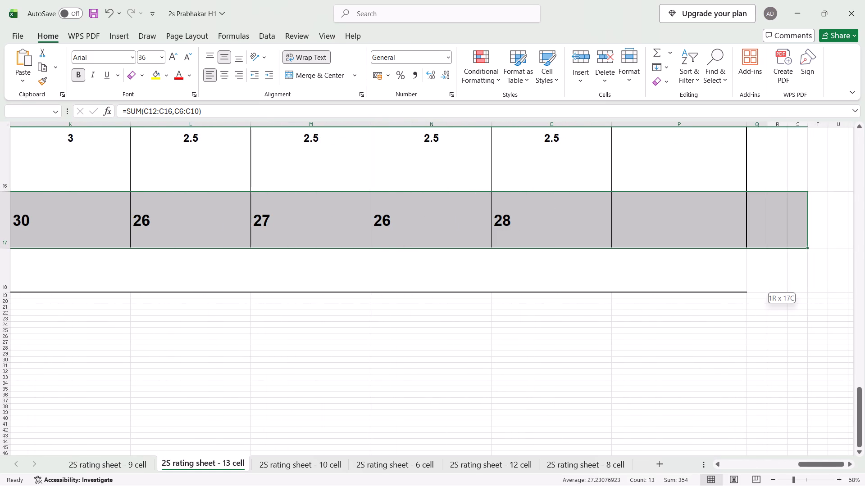
drag(758, 201, 732, 212)
click(189, 91)
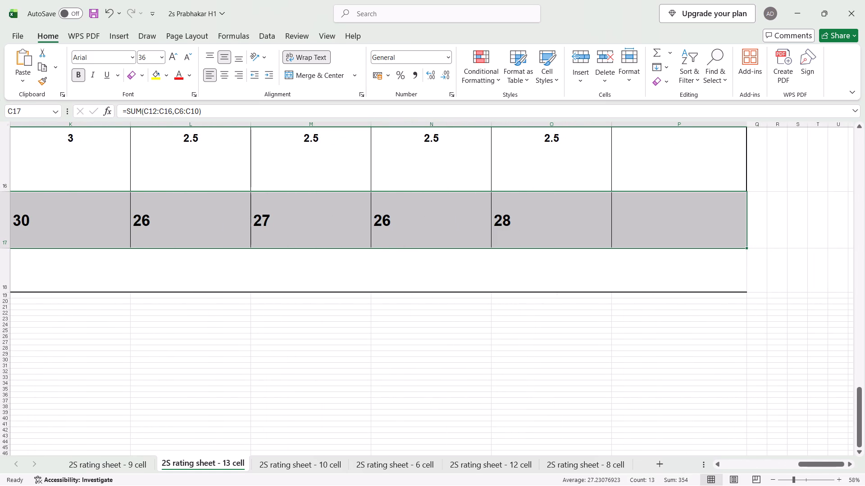
click(191, 93)
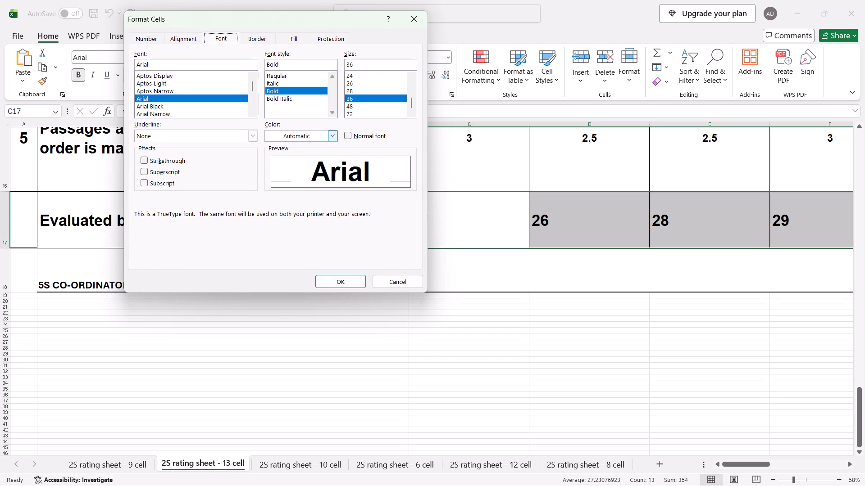
click(261, 40)
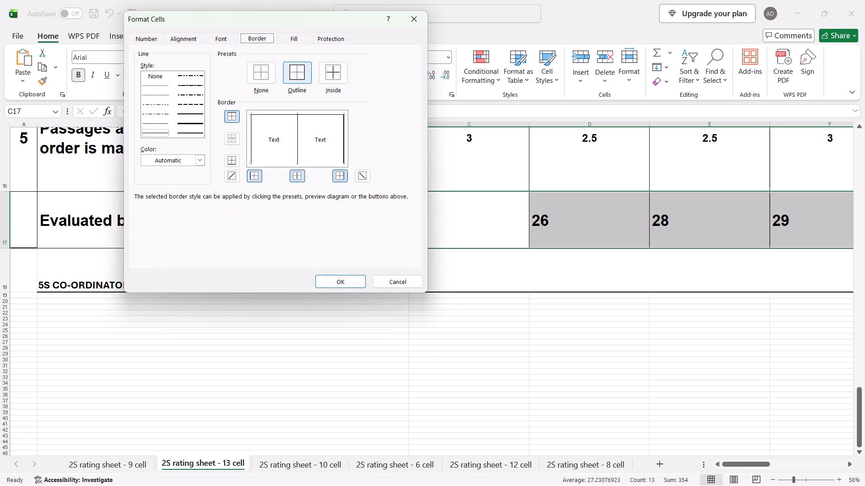
click(231, 157)
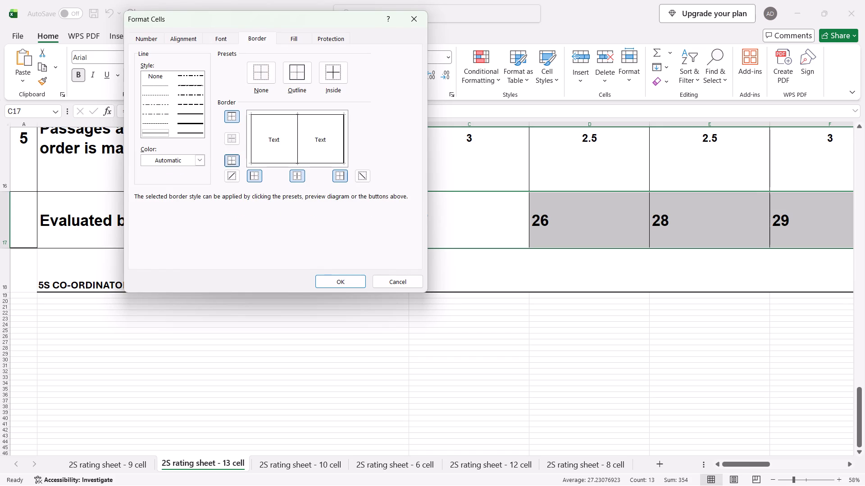
click(327, 275)
click(218, 328)
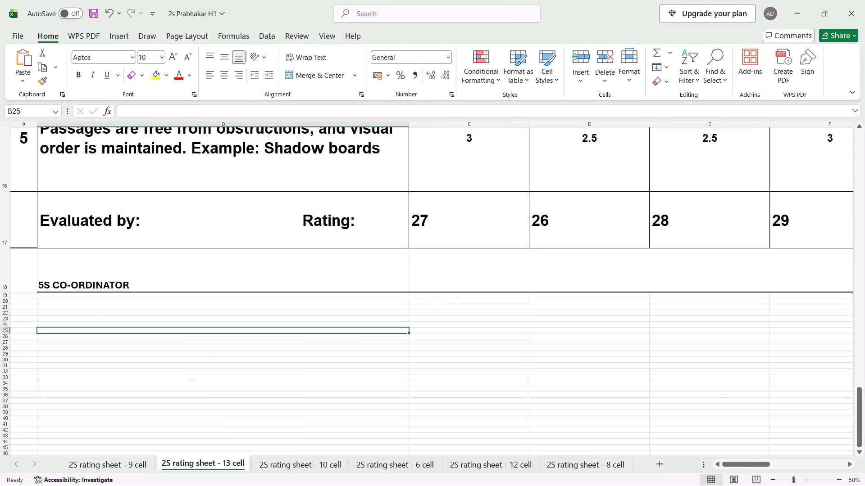
Centre the rating totals in C17:O17 horizontally.
scroll(218, 328, left, 2)
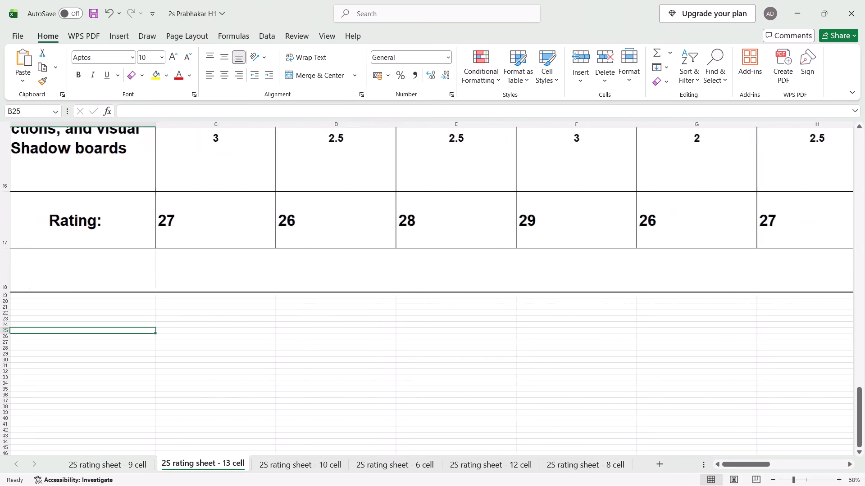
scroll(218, 328, left, 1)
scroll(218, 328, right, 2)
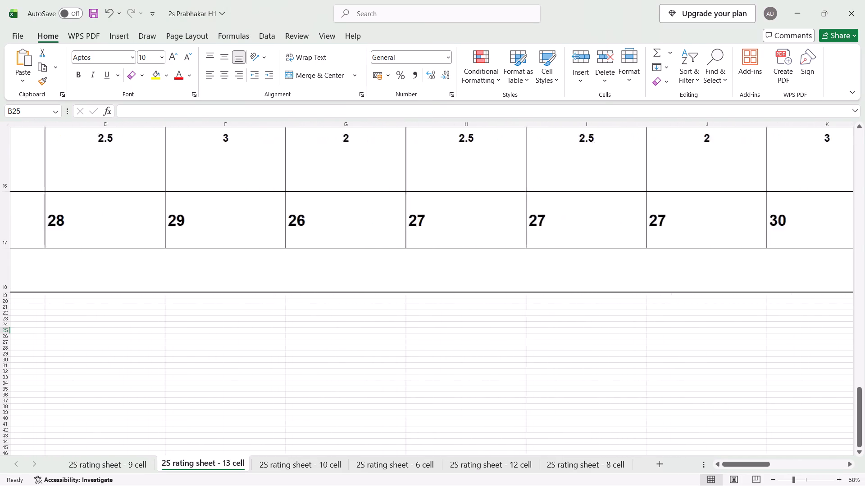
scroll(218, 328, up, 1)
scroll(218, 328, right, 1)
drag(107, 308, 857, 287)
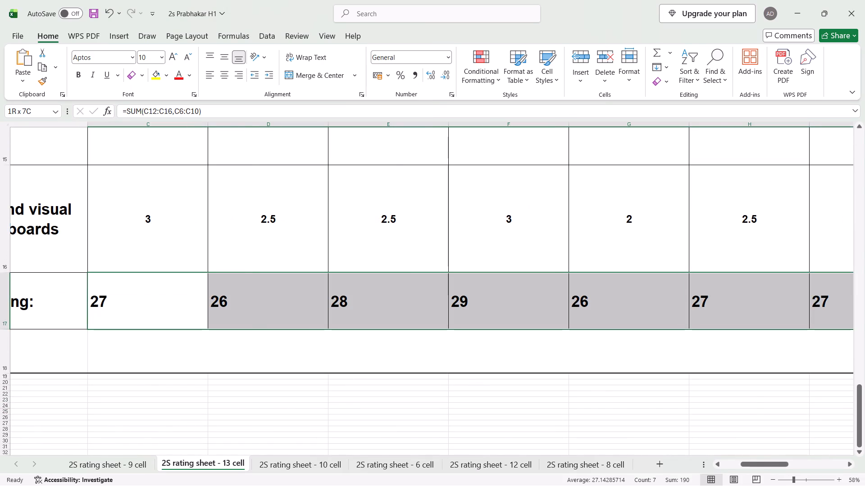
drag(857, 287, 667, 294)
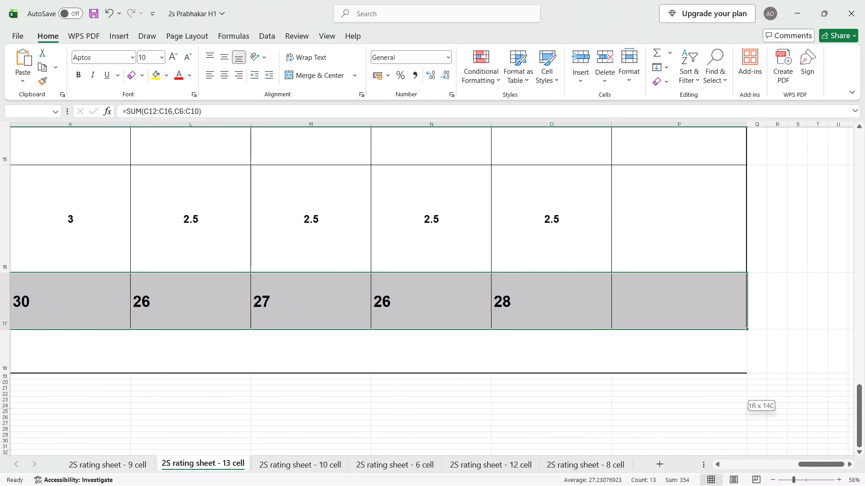
drag(667, 294, 554, 296)
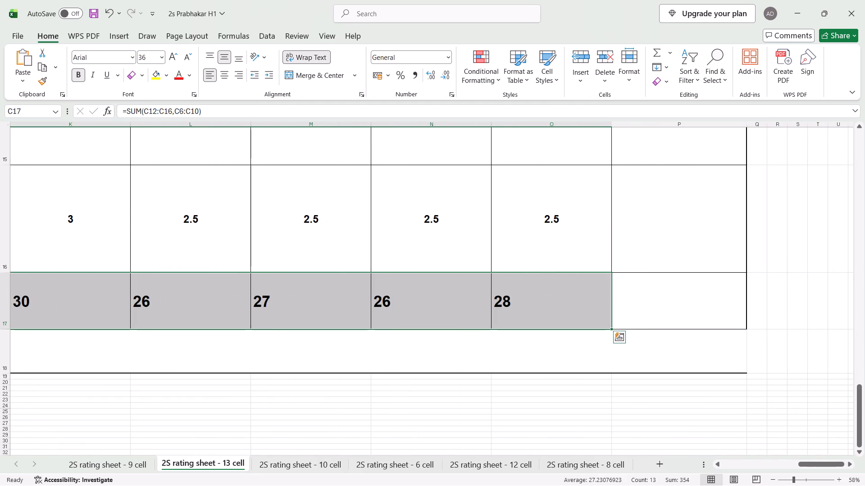
click(226, 70)
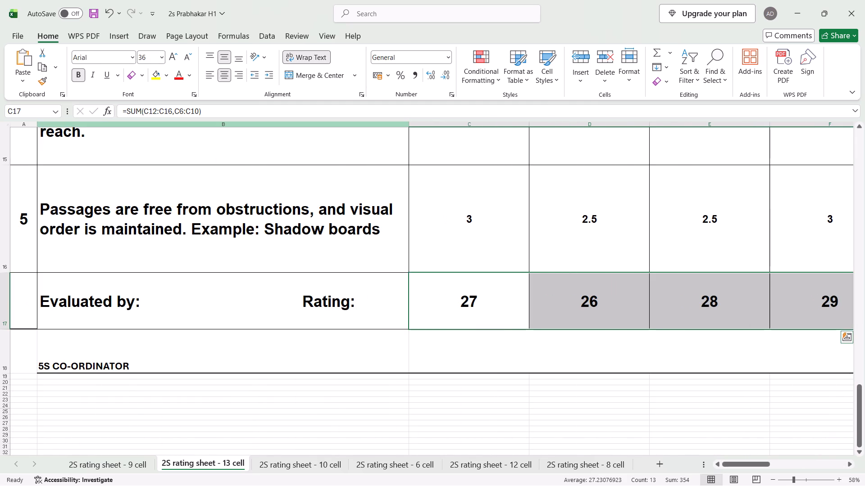
click(316, 372)
Set the font size of all the marks in C6:O16 on the 13 cell sheet to 36.
scroll(316, 372, left, 4)
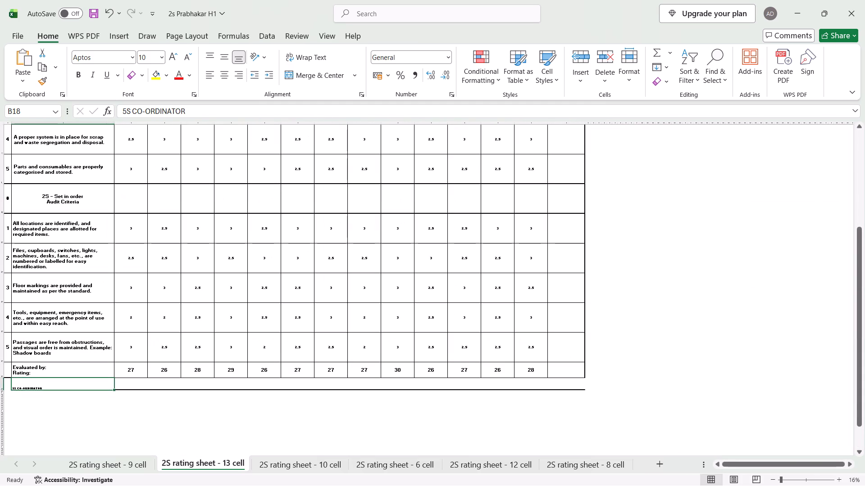
click(320, 372)
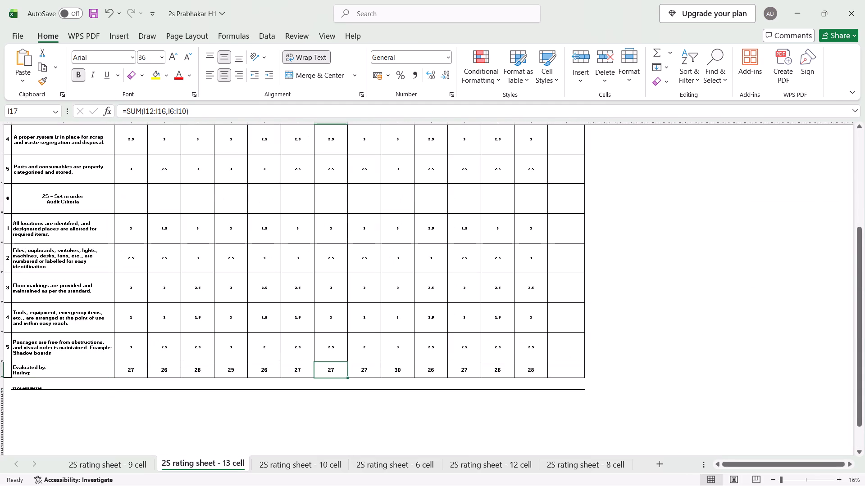
scroll(256, 283, up, 3)
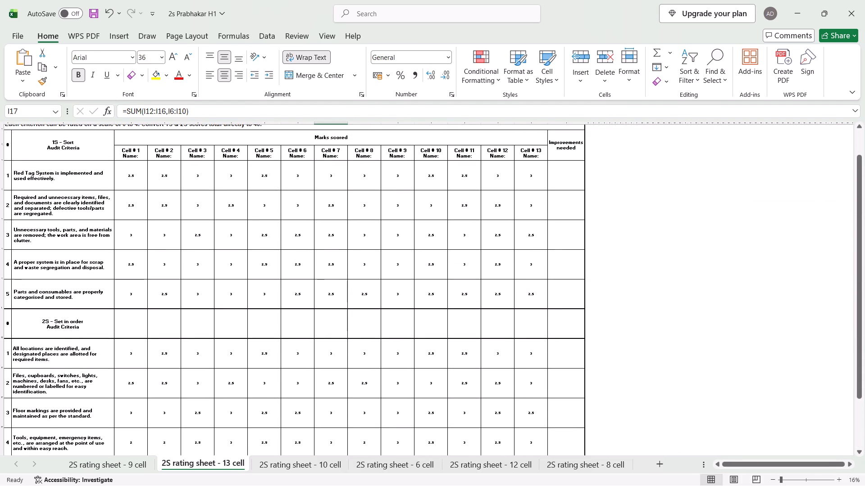
drag(124, 174, 472, 485)
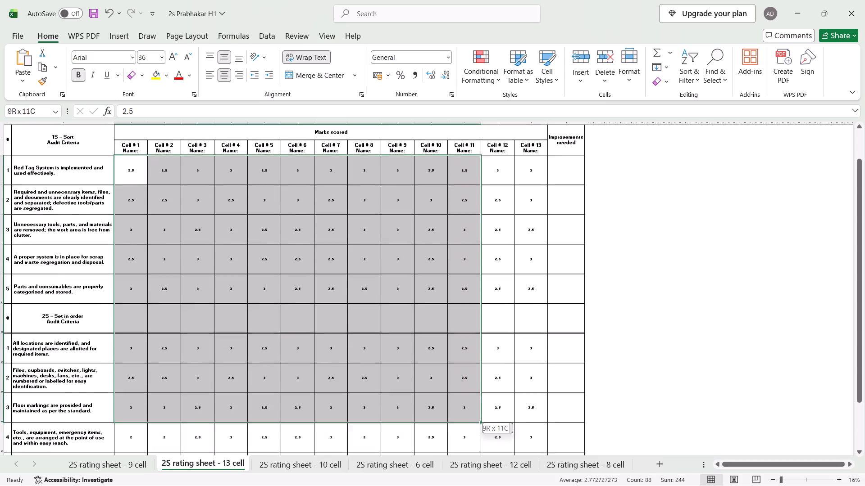
drag(472, 485, 533, 409)
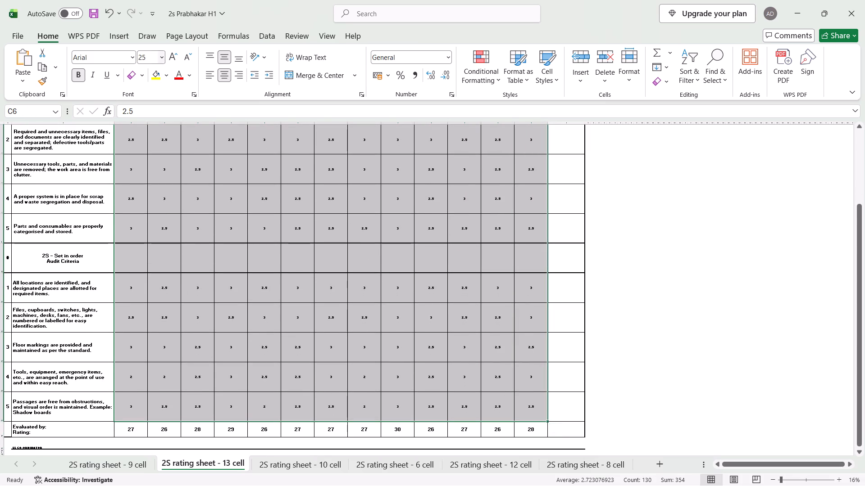
click(150, 58)
text(36)
key(Return)
click(618, 303)
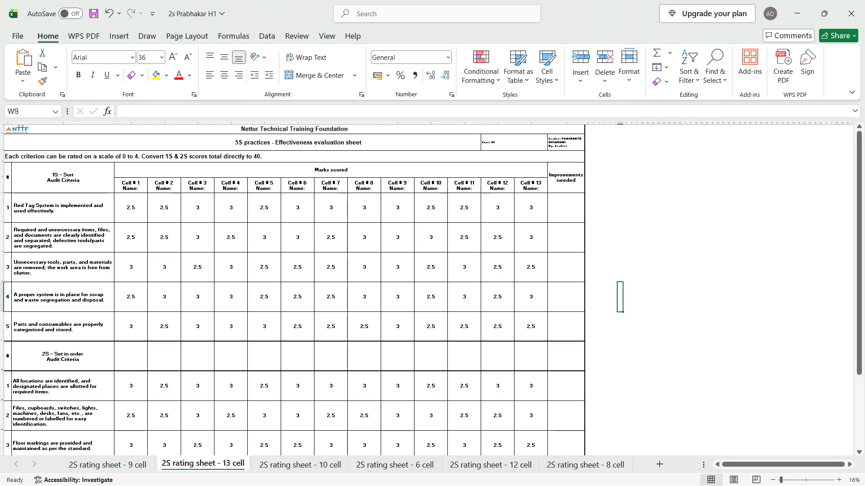
Increase the height of row 18, the 5S CO-ORDINATOR row, to leave more space above its label.
scroll(421, 298, down, 2)
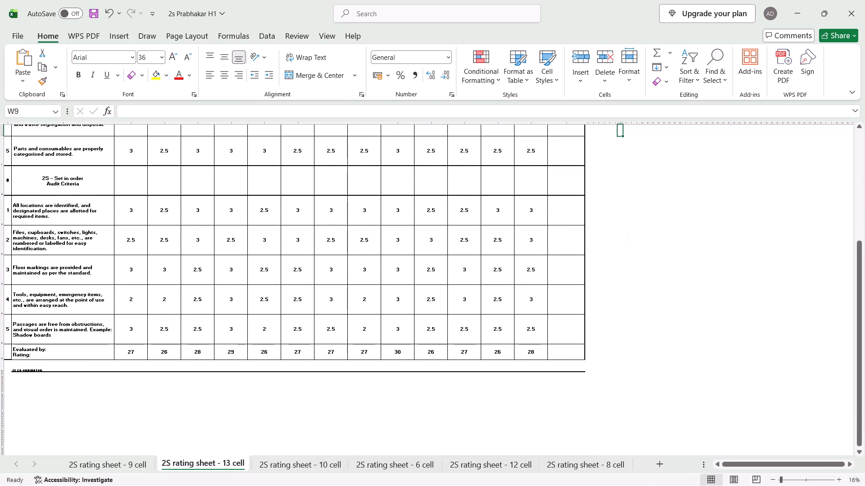
click(293, 429)
scroll(293, 429, right, 2)
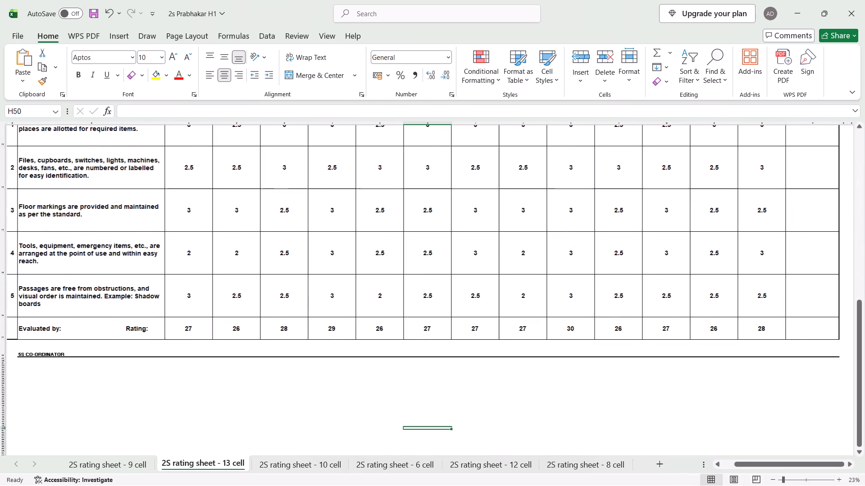
drag(3, 356, 0, 372)
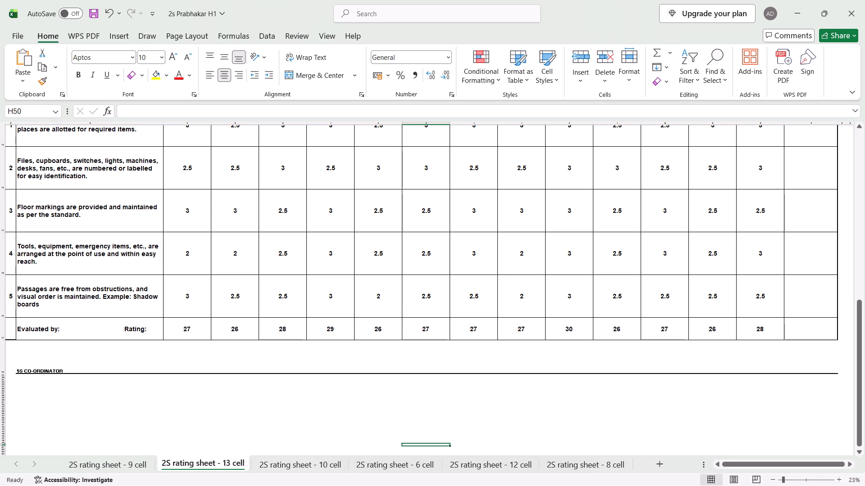
Set the font size of the 5S CO-ORDINATOR text in B18 to 36.
click(48, 325)
click(63, 370)
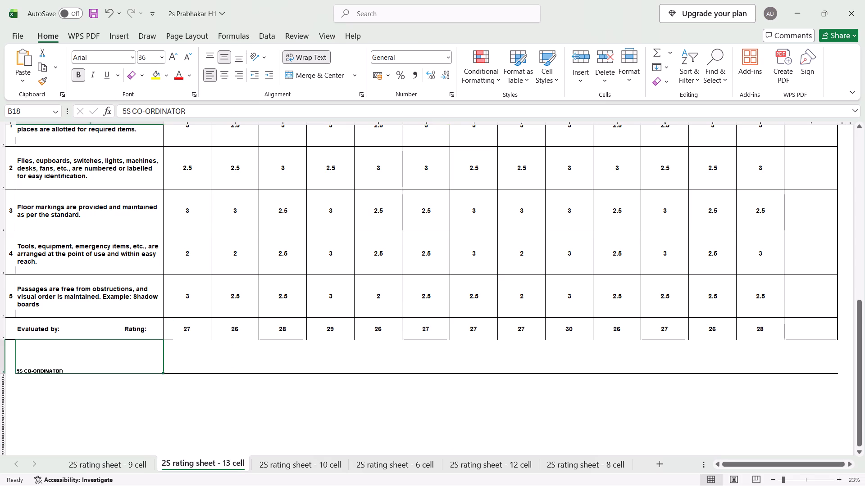
click(63, 370)
drag(63, 370, 17, 373)
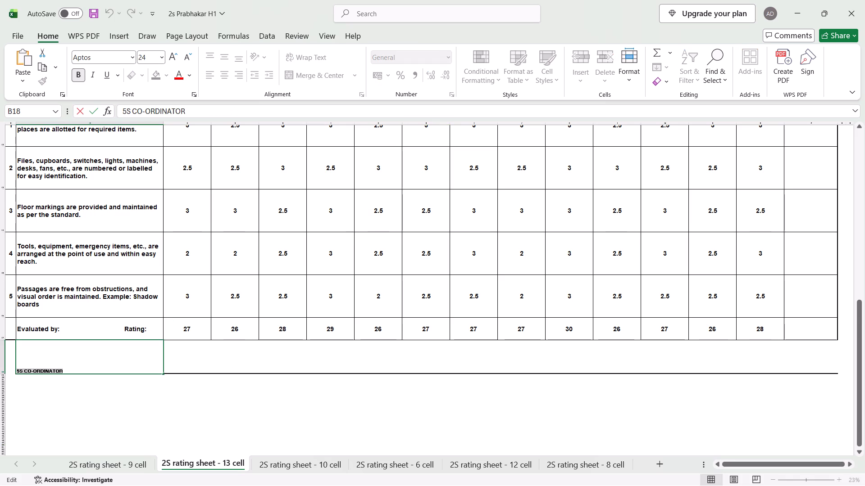
drag(17, 373, 16, 373)
click(146, 58)
text(36)
key(Return)
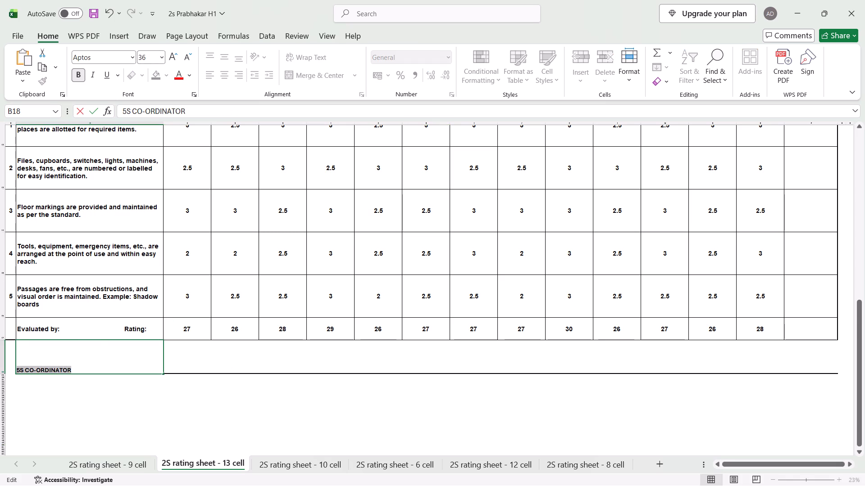
click(199, 350)
click(200, 408)
Add a thin left border to the 5S CO-ORDINATOR cell B18.
click(40, 355)
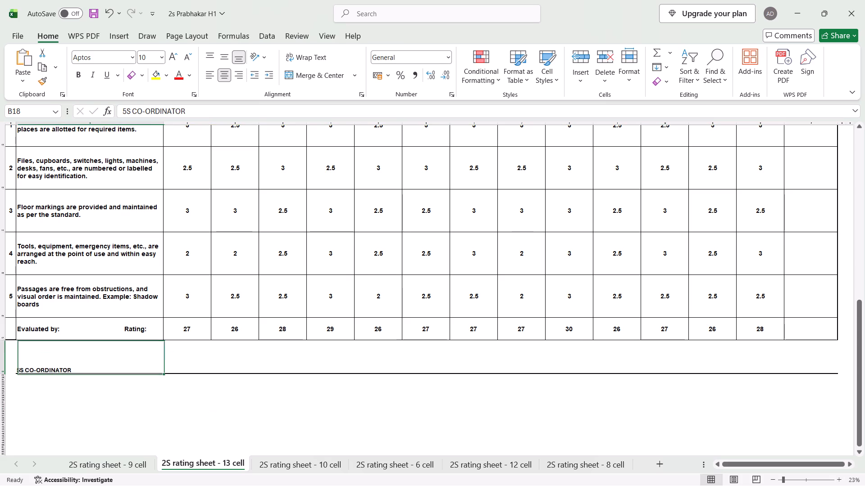
click(193, 92)
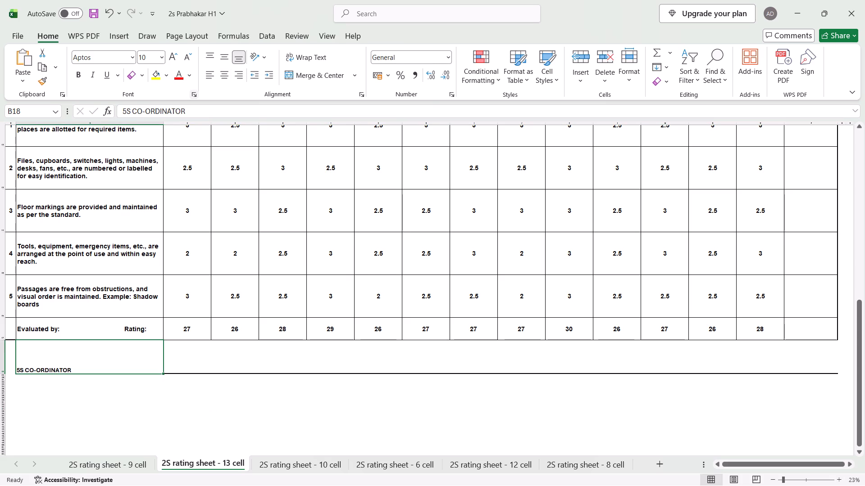
click(261, 38)
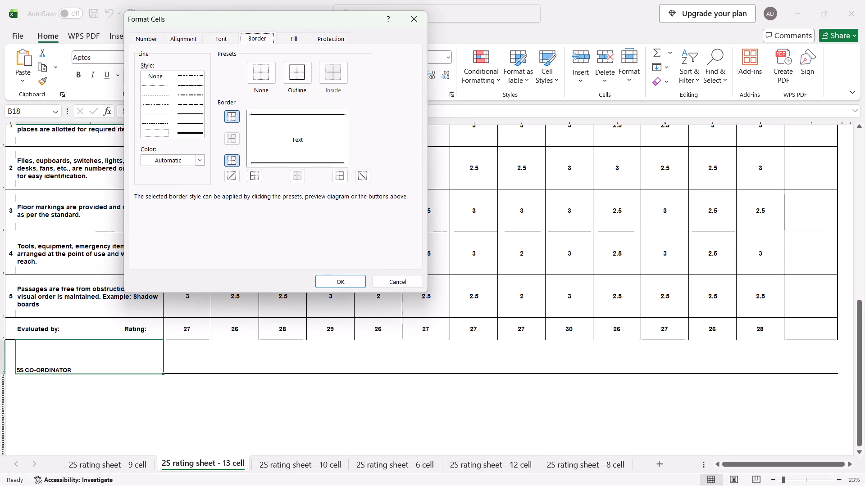
click(255, 177)
click(343, 283)
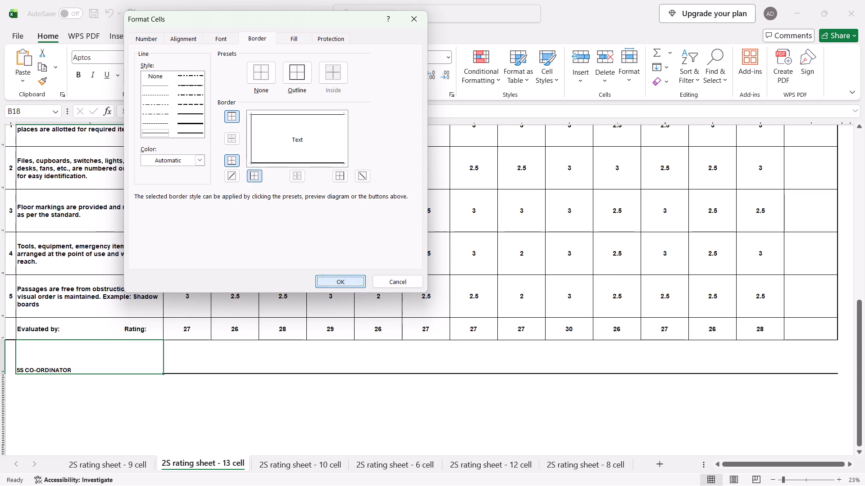
click(275, 406)
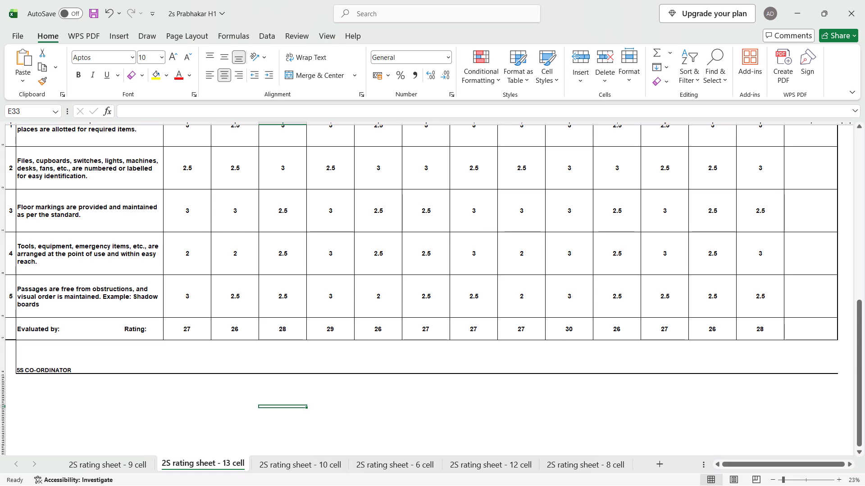
Add a thin right border to the merged cell C18 beside the 5S CO-ORDINATOR label.
scroll(275, 406, left, 4)
scroll(275, 406, right, 2)
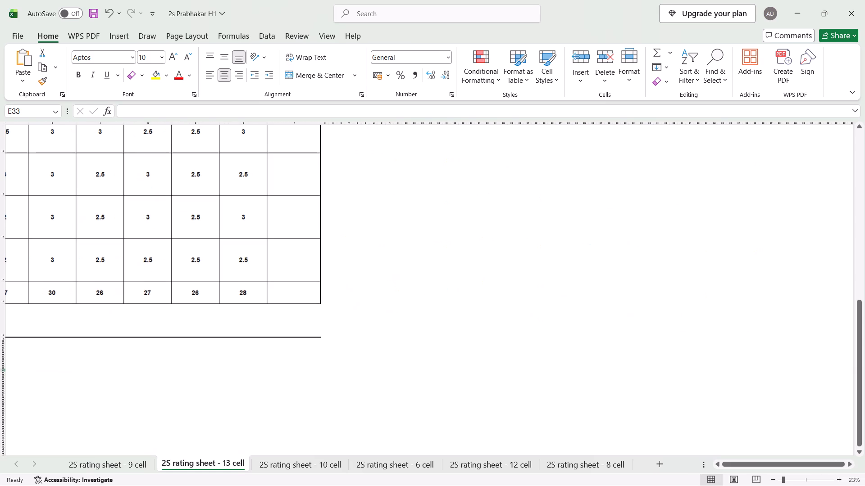
click(303, 330)
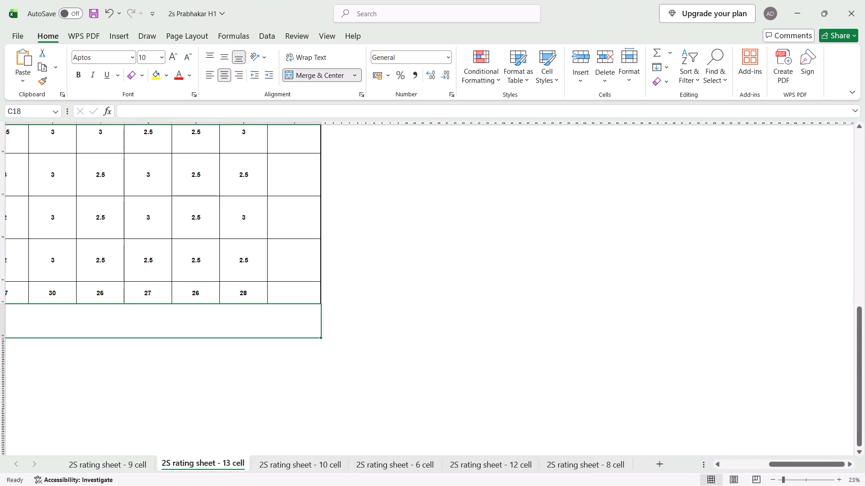
click(191, 94)
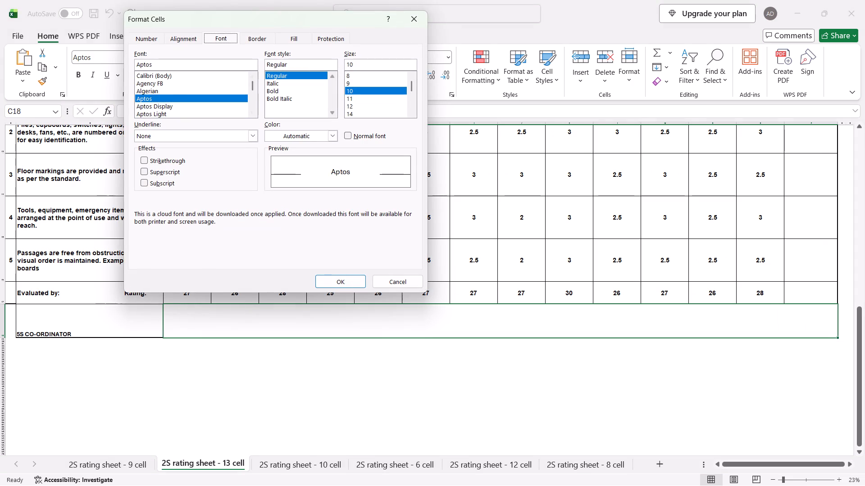
click(261, 40)
click(339, 176)
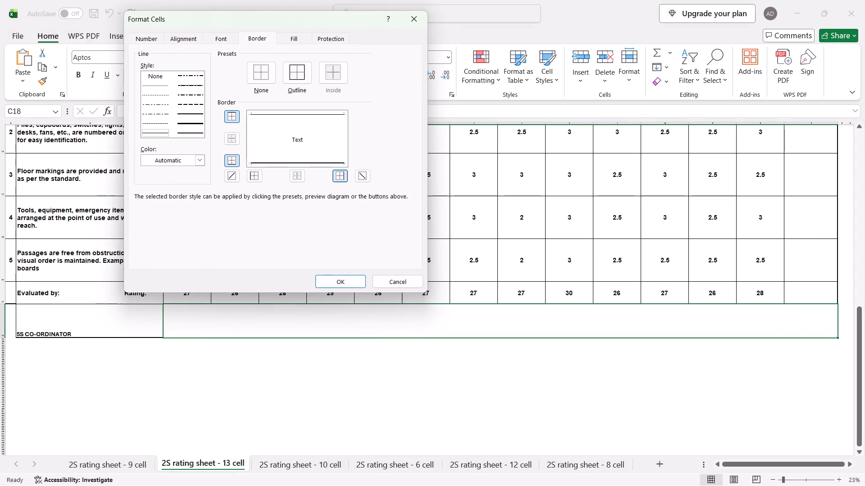
click(352, 279)
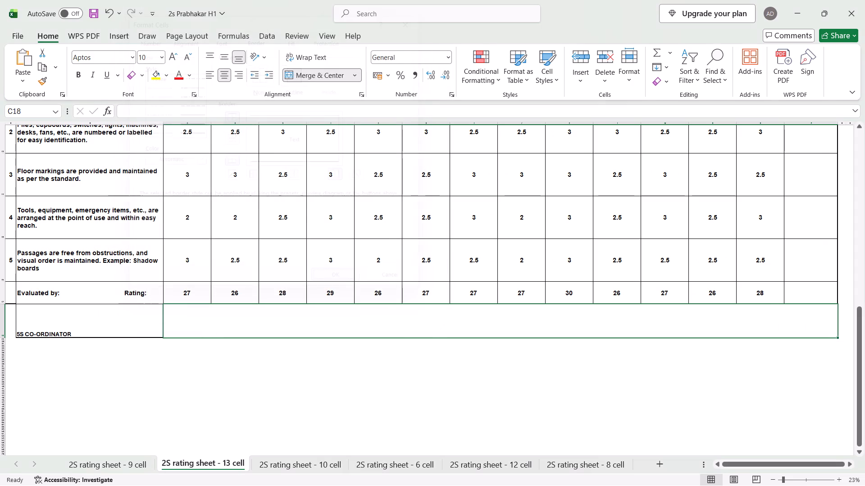
click(351, 359)
scroll(351, 359, left, 2)
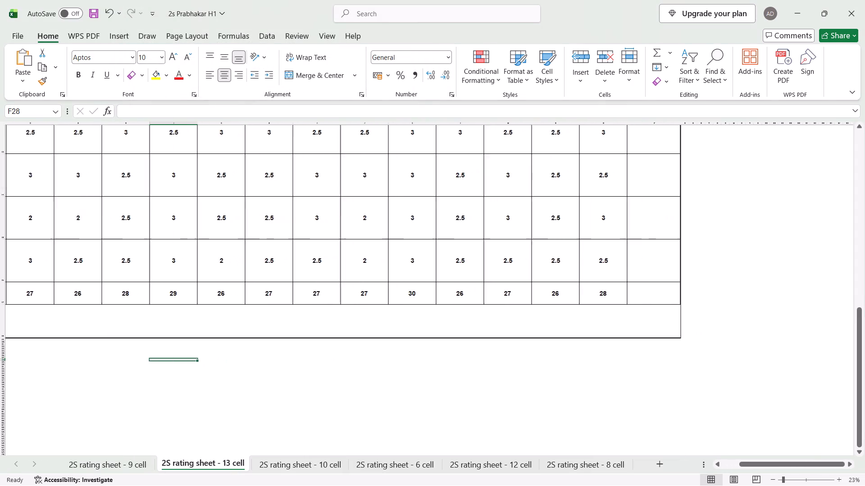
scroll(351, 359, left, 1)
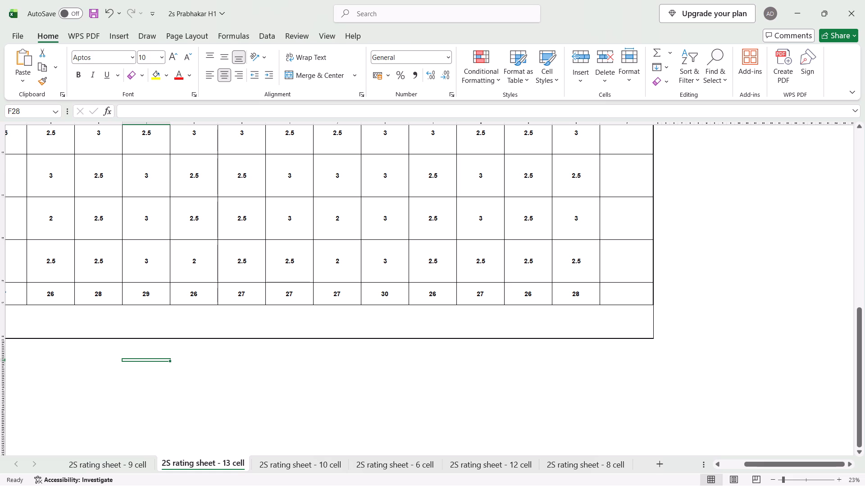
On the 10 cell sheet, apply an outline border around the merged 5S CO-ORDINATOR row starting at B18.
click(322, 465)
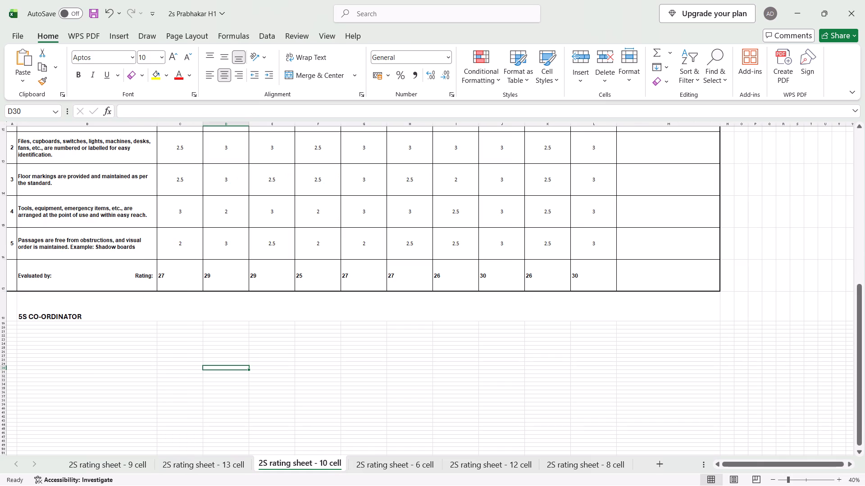
click(91, 296)
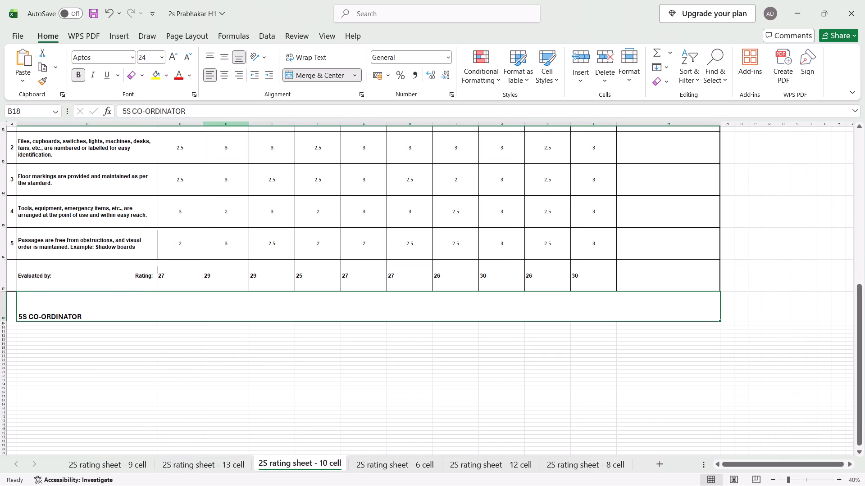
click(194, 91)
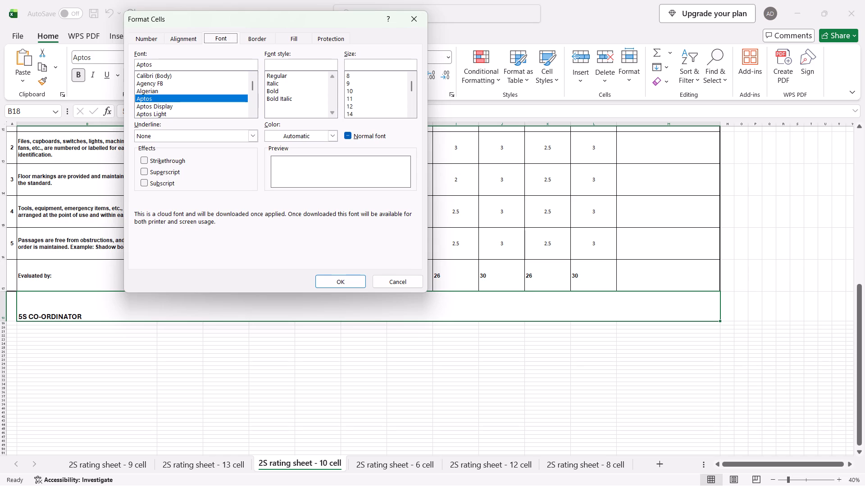
click(258, 36)
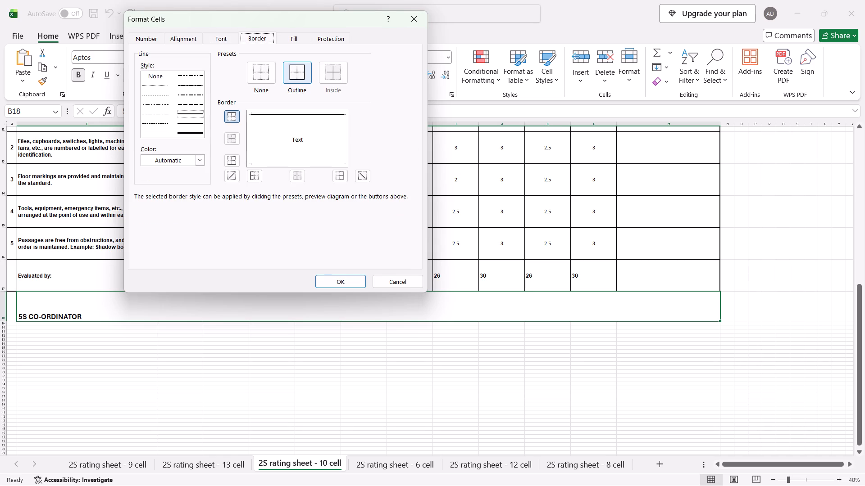
click(291, 72)
click(335, 280)
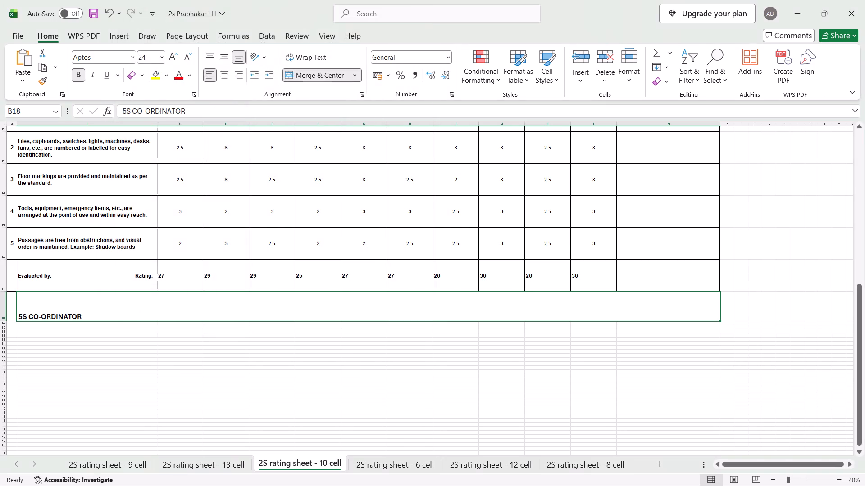
click(367, 355)
scroll(556, 304, right, 1)
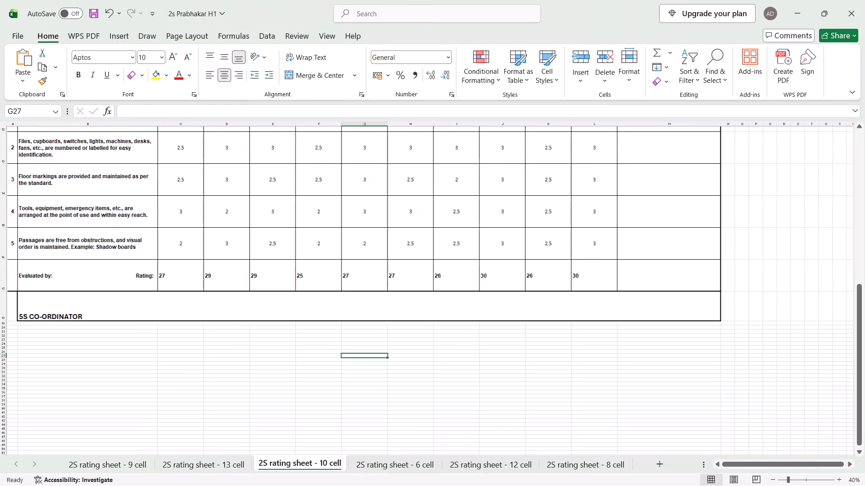
On the 6 cell sheet, apply an outline border around the merged 5S CO-ORDINATOR row starting at B18.
click(417, 467)
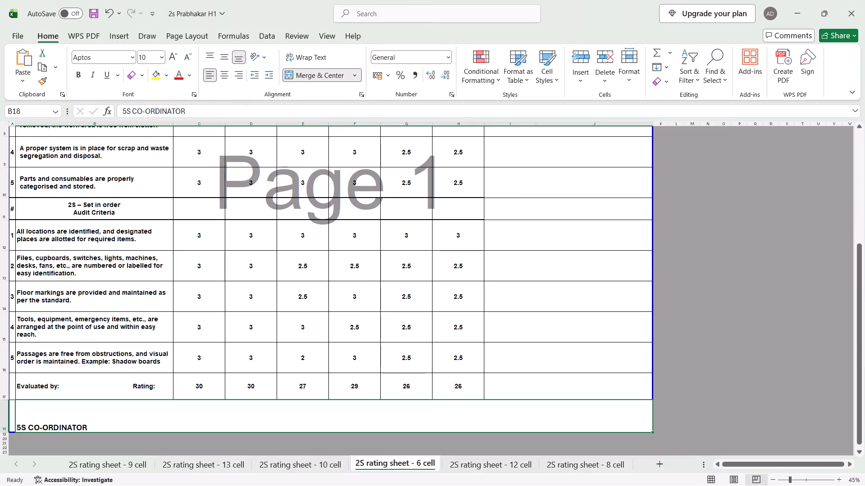
scroll(361, 400, right, 1)
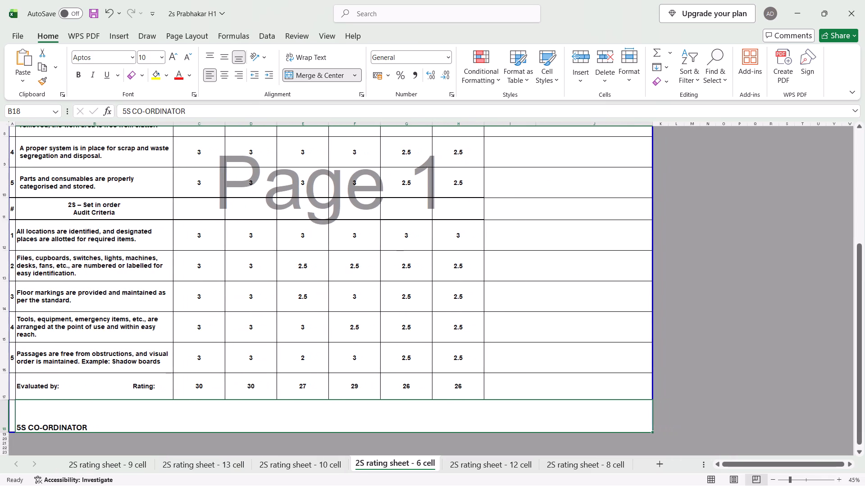
click(396, 355)
click(385, 422)
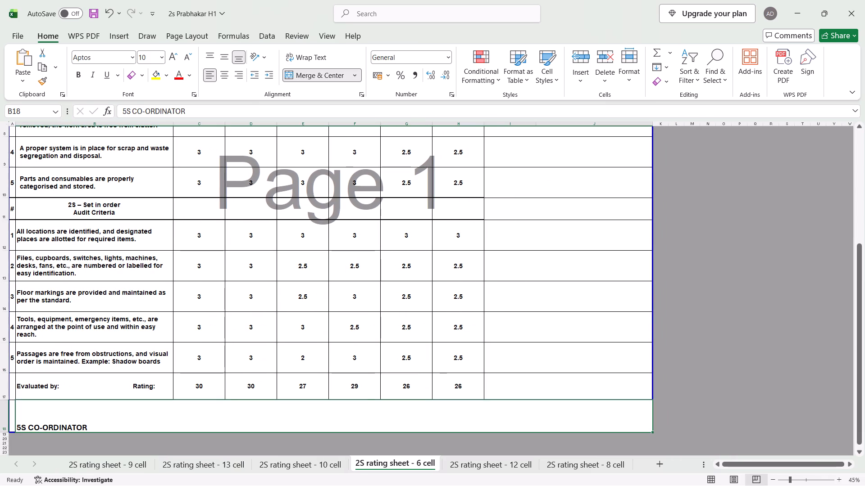
click(191, 92)
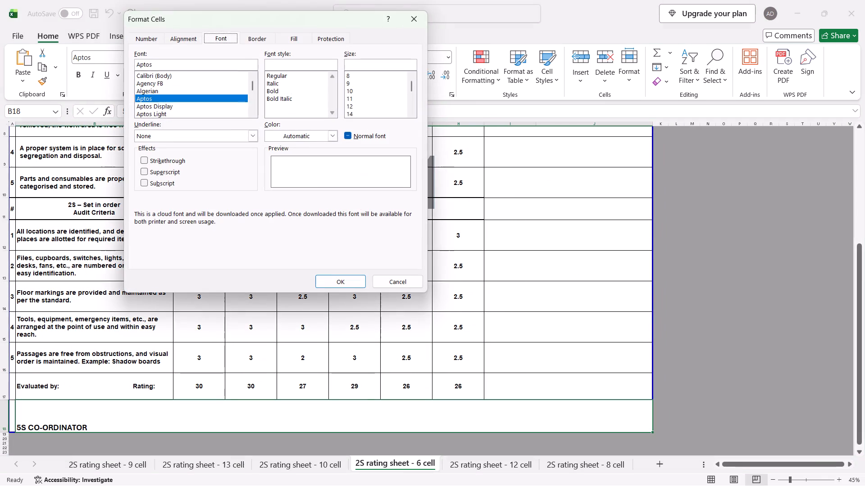
click(259, 41)
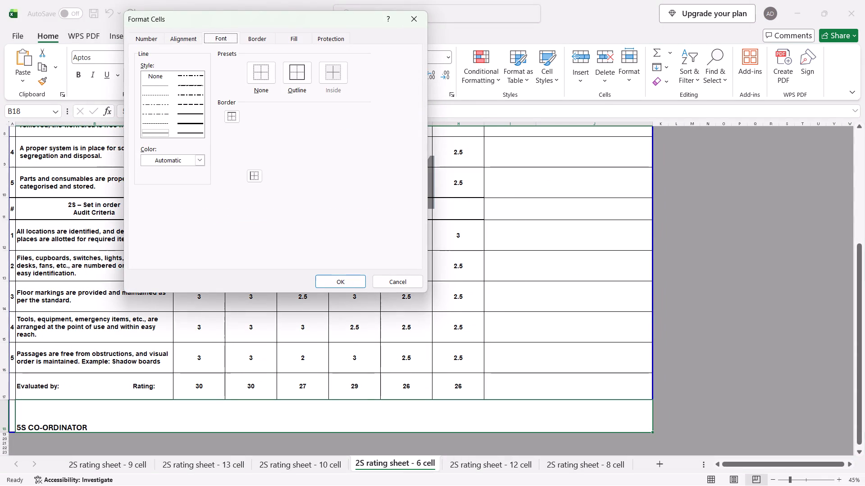
click(293, 72)
click(344, 278)
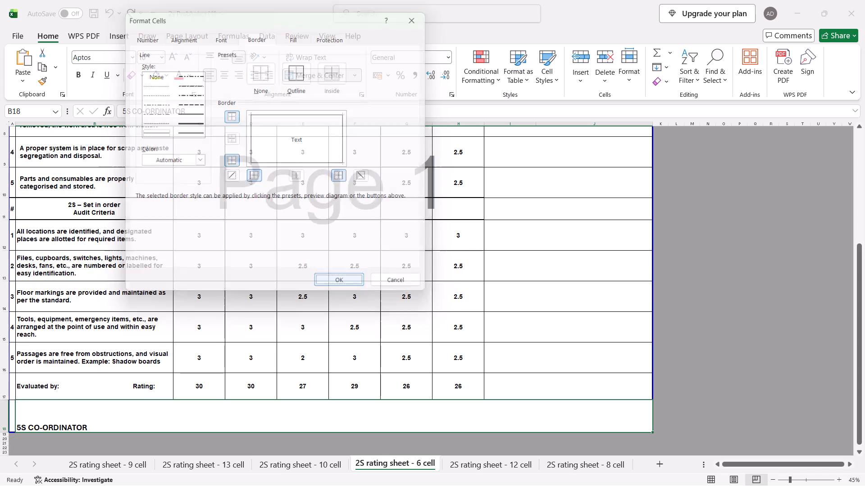
click(460, 292)
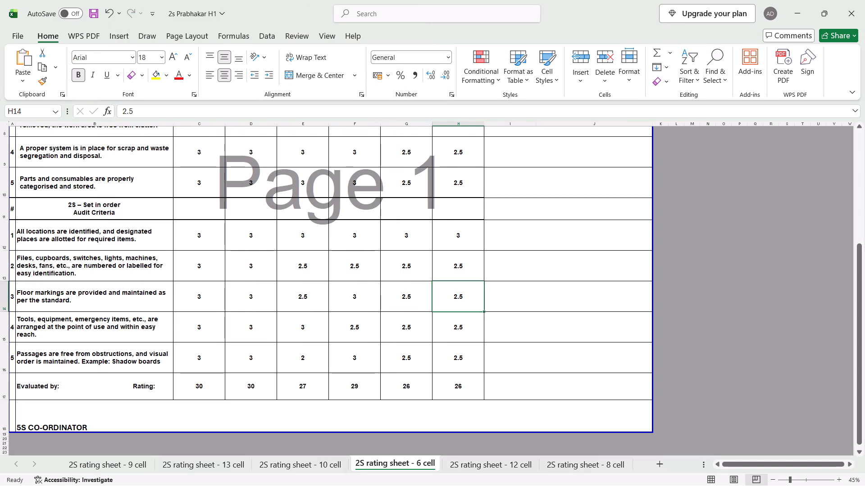
On the 12 cell sheet, make the 5S CO-ORDINATOR text in B18 bold and set its font size to 30.
click(469, 463)
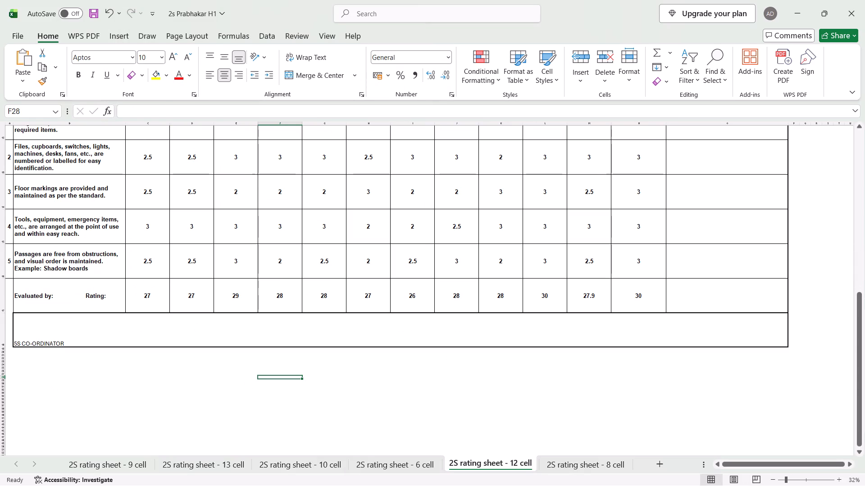
click(154, 329)
double_click(66, 344)
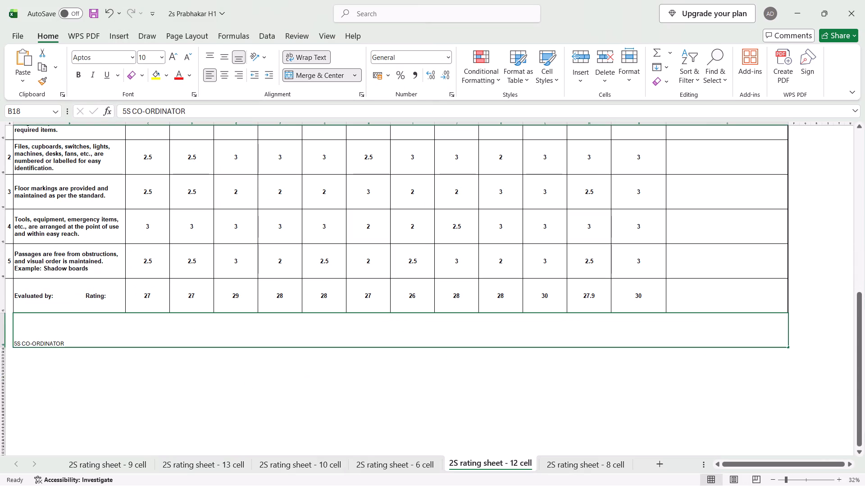
drag(65, 344, 12, 343)
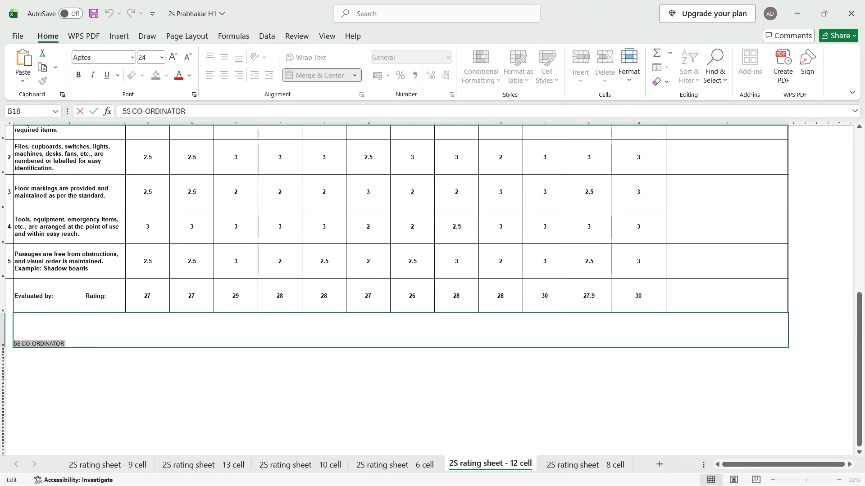
click(75, 79)
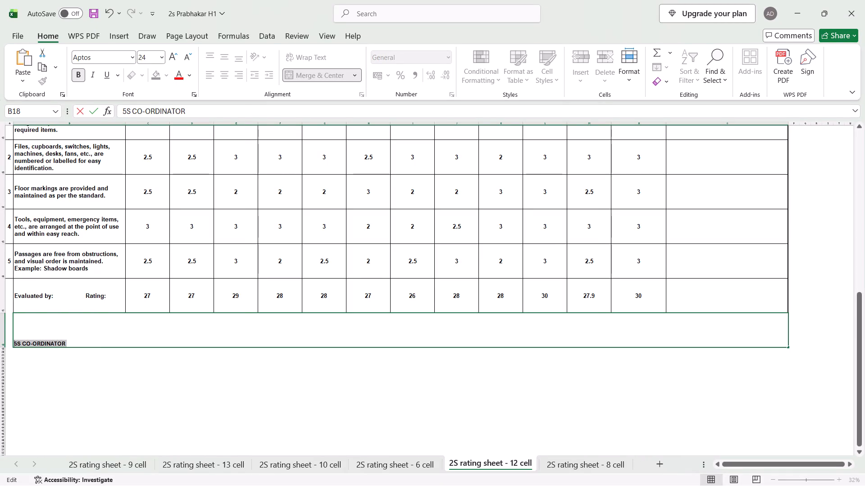
click(147, 53)
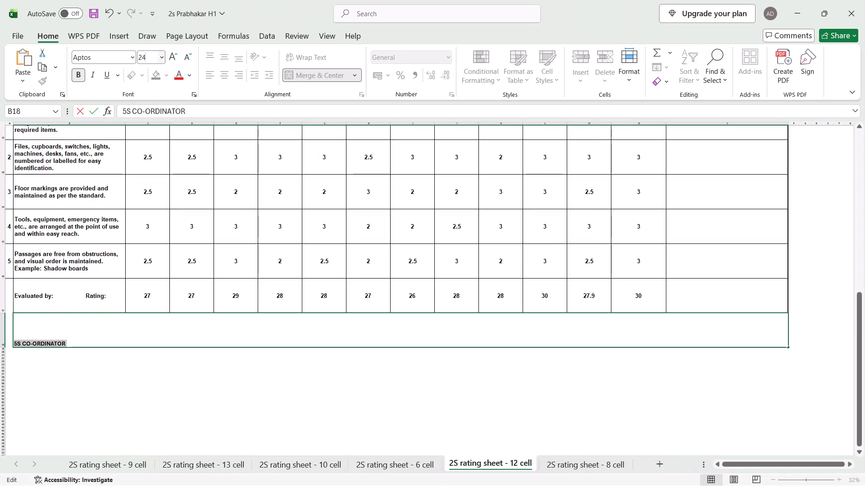
text(30)
key(Return)
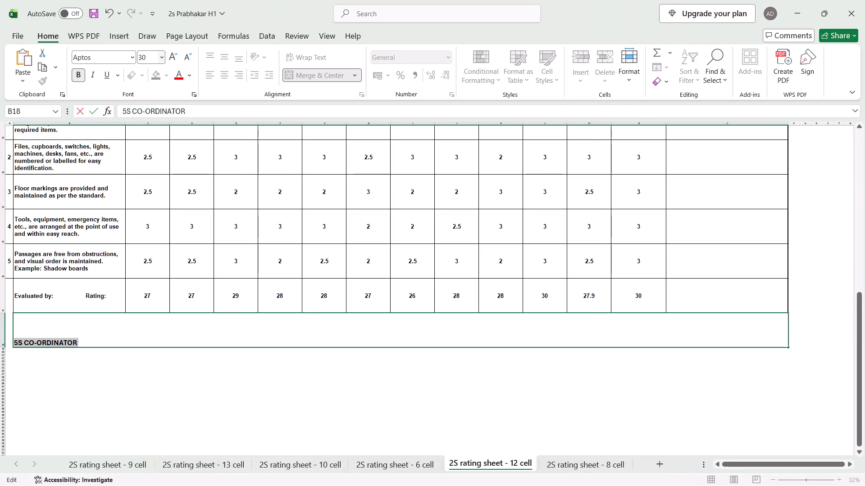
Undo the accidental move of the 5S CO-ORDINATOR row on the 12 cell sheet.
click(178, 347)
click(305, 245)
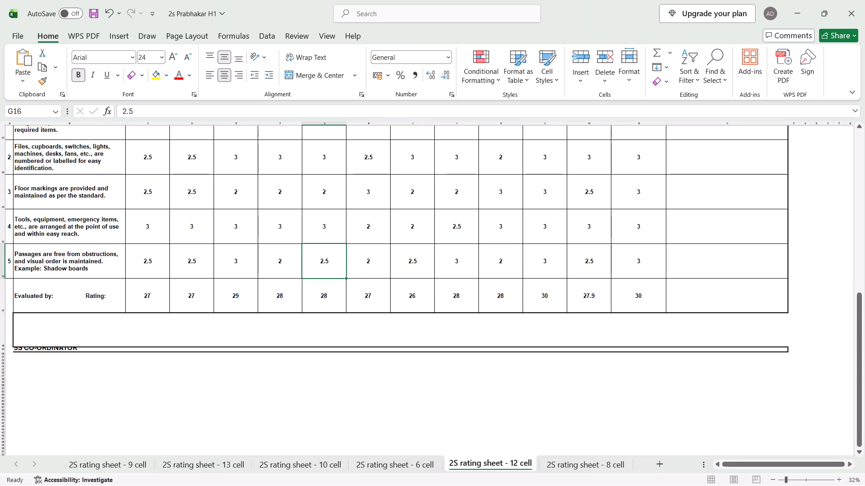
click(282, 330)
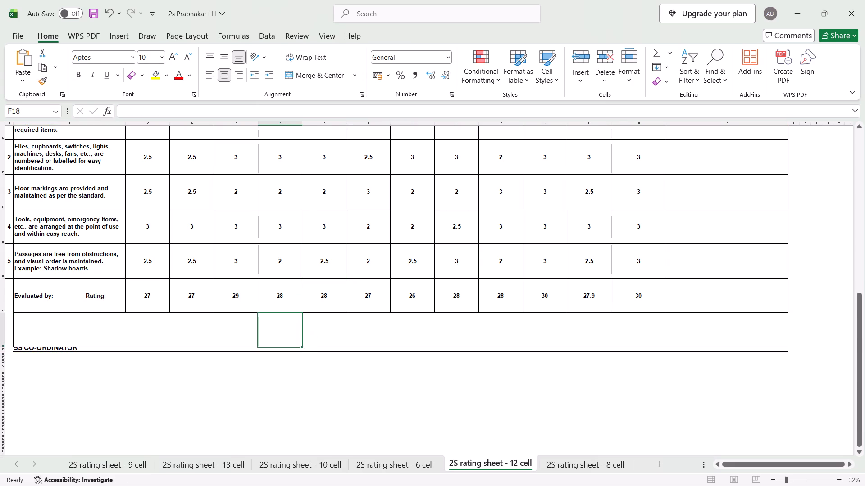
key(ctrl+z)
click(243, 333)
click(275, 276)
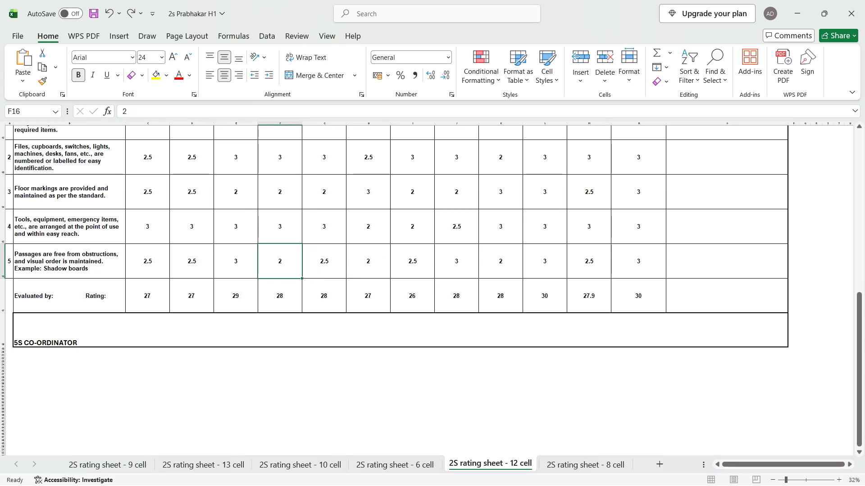
On the 8 cell sheet, apply an outline border around the merged 5S CO-ORDINATOR row starting at B18.
click(578, 463)
scroll(437, 381, down, 2)
scroll(437, 381, right, 1)
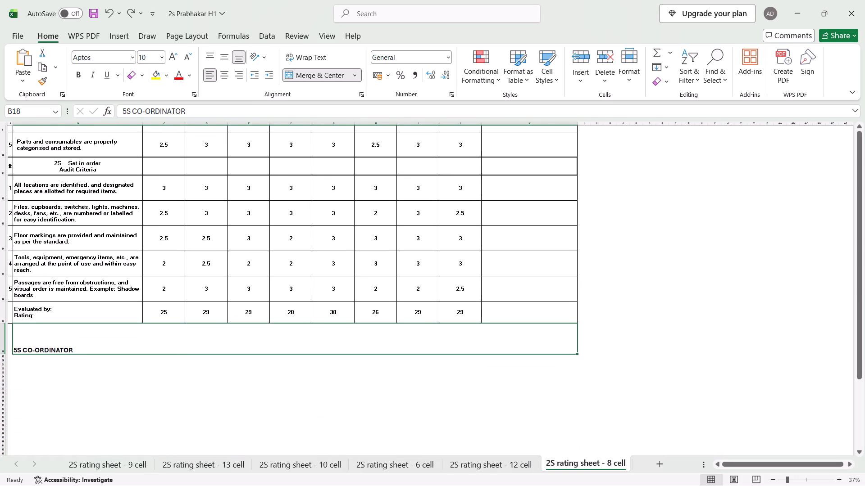
scroll(437, 381, right, 1)
click(470, 275)
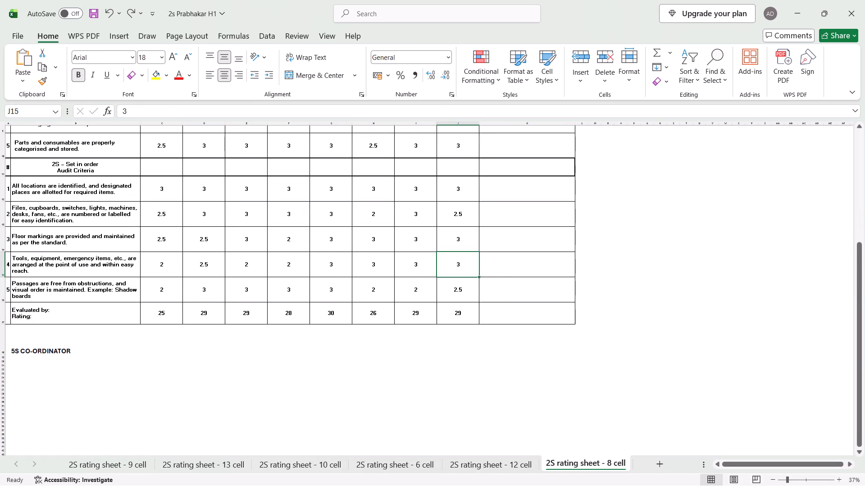
click(336, 352)
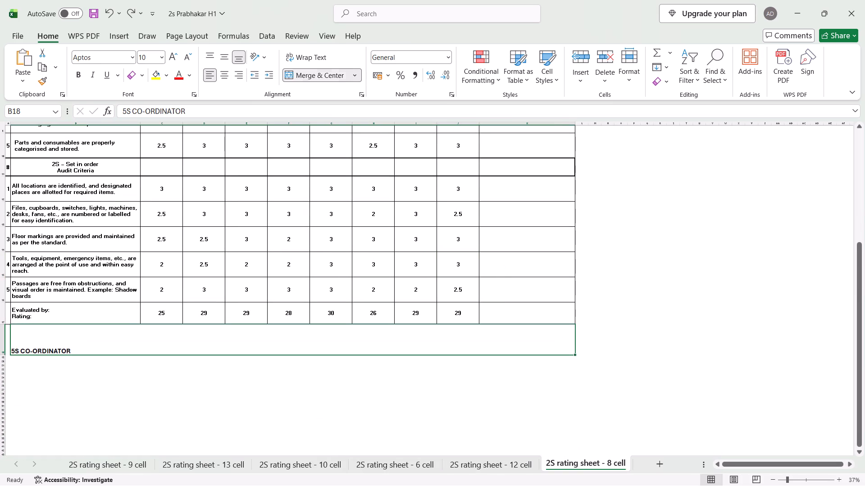
click(193, 90)
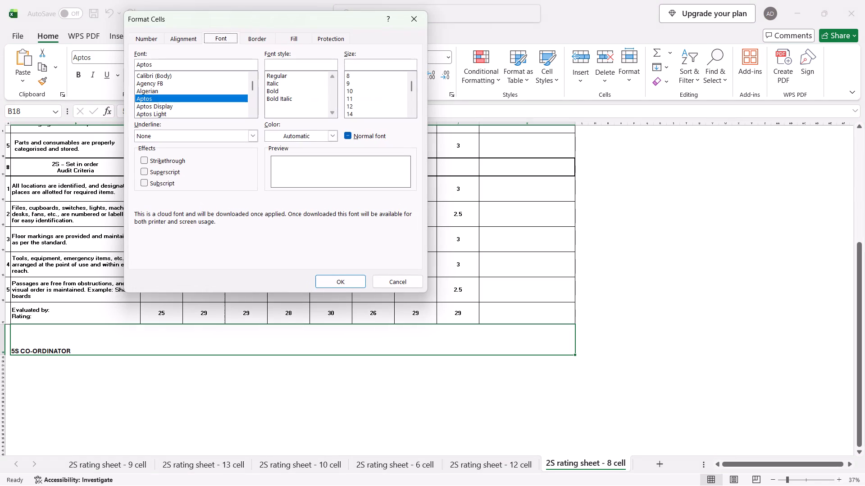
click(255, 35)
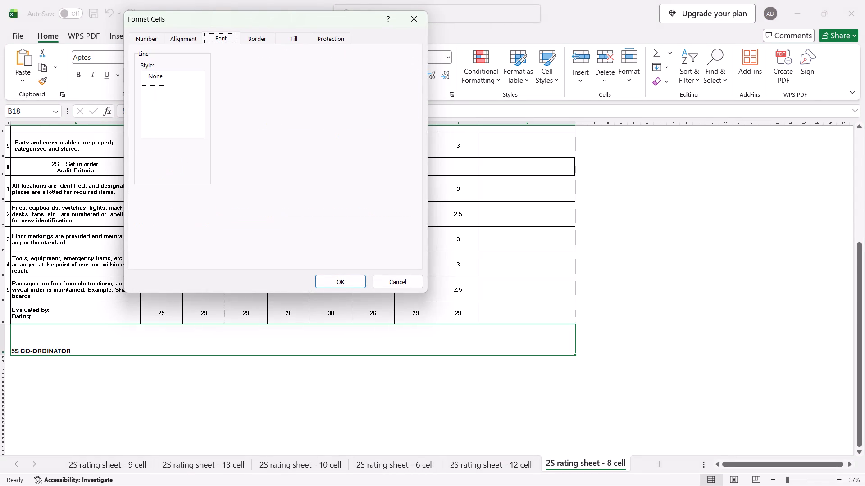
click(293, 77)
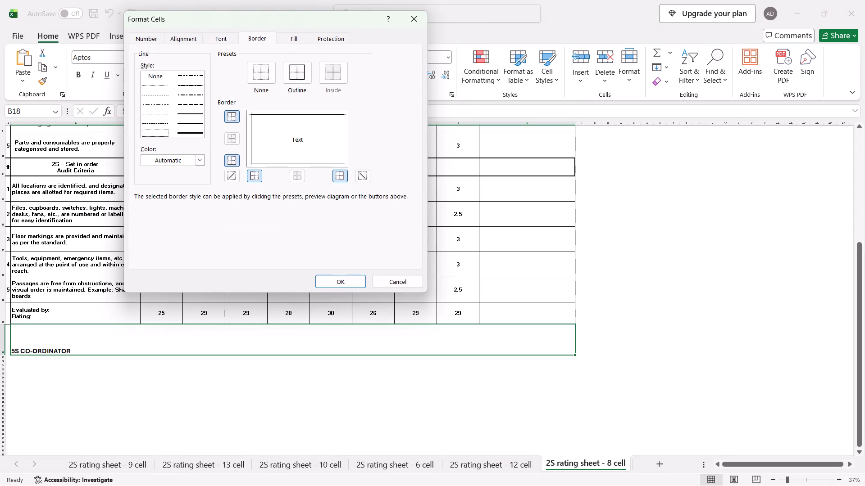
click(364, 280)
click(364, 280)
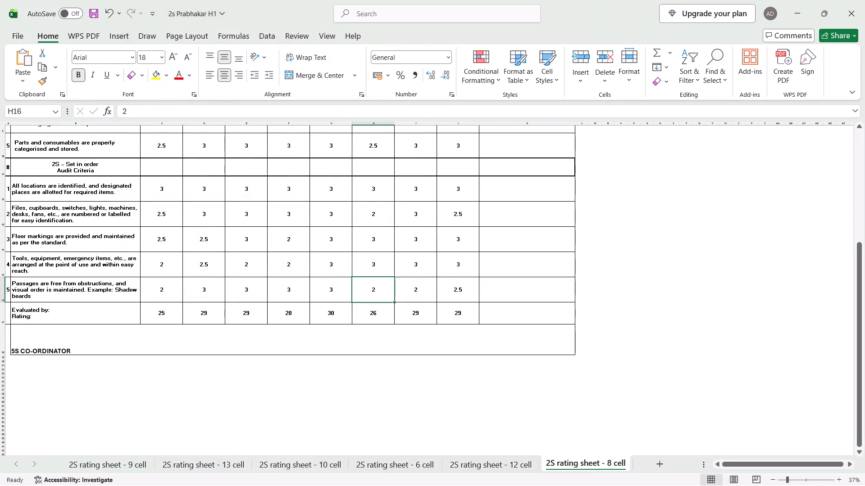
Save the 2S rating workbook.
scroll(364, 280, right, 1)
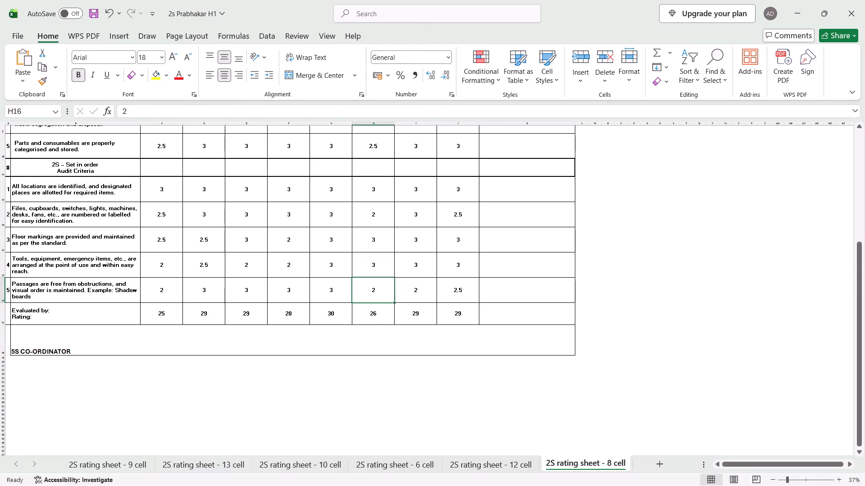
scroll(364, 280, up, 2)
scroll(364, 280, down, 1)
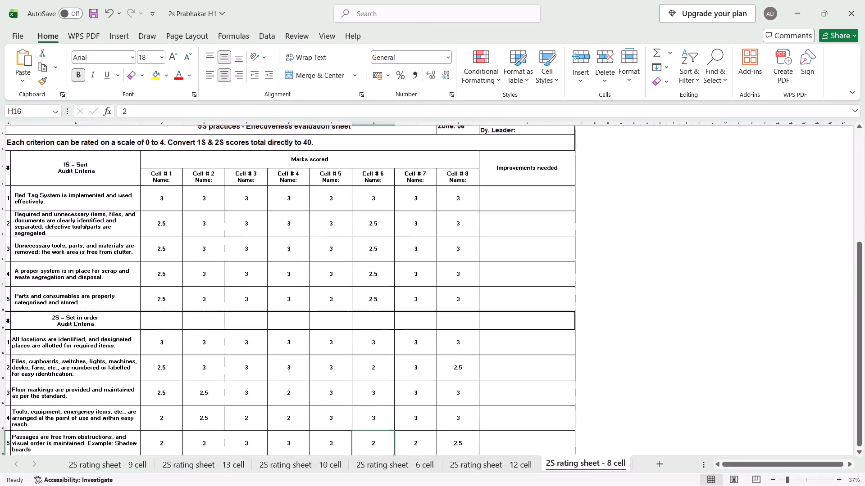
scroll(364, 280, down, 1)
key(ctrl+s)
key(ctrl+s)
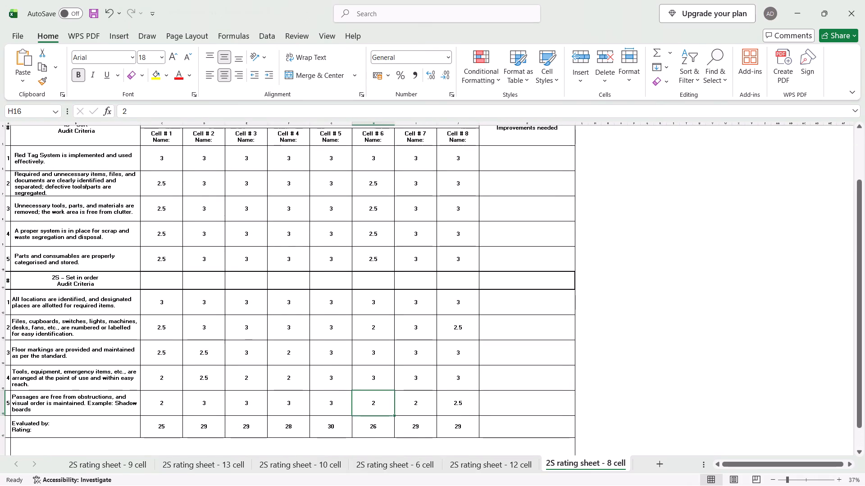
Check the 8 cell sheet once more and close the 2S rating workbook.
scroll(364, 280, down, 2)
scroll(364, 280, up, 1)
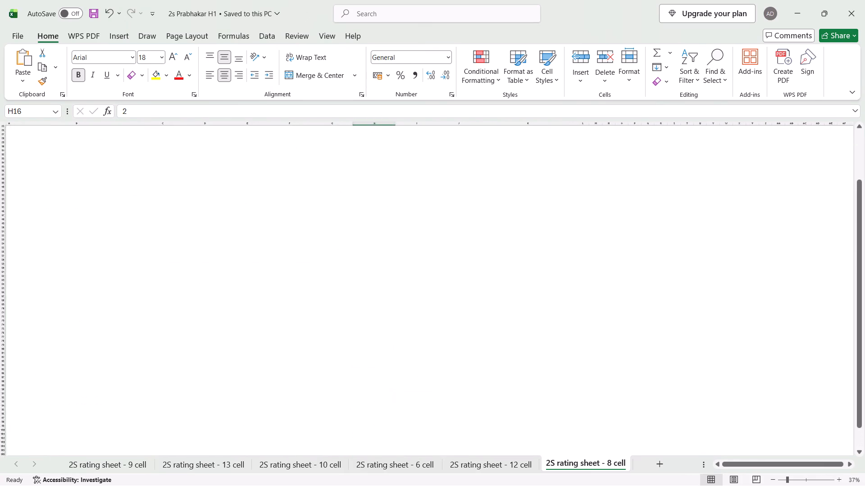
scroll(364, 280, up, 3)
scroll(364, 280, right, 1)
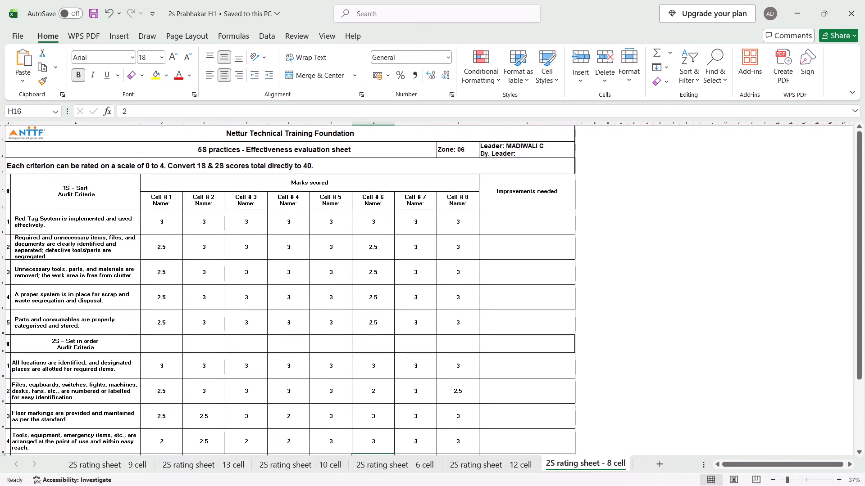
click(848, 9)
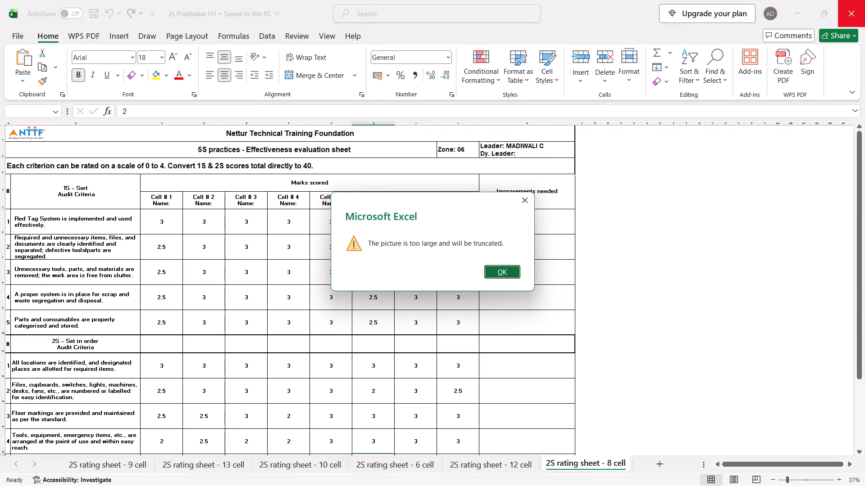
click(520, 202)
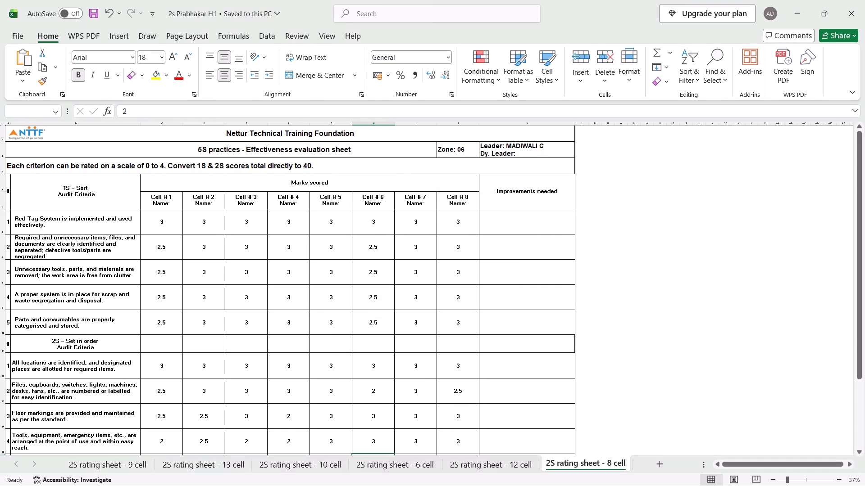
Maximize the 1S rating workbook, look across its 9 cell sheet and close the workbook.
click(405, 254)
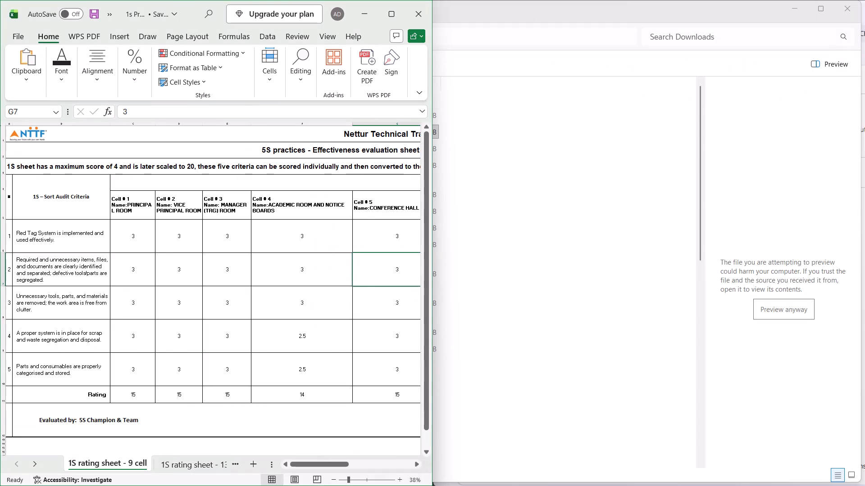
scroll(405, 254, right, 1)
scroll(405, 254, left, 3)
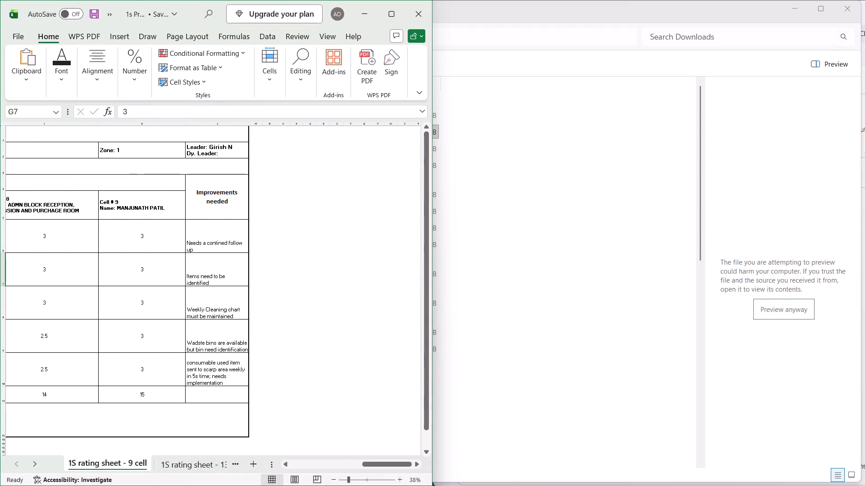
click(389, 16)
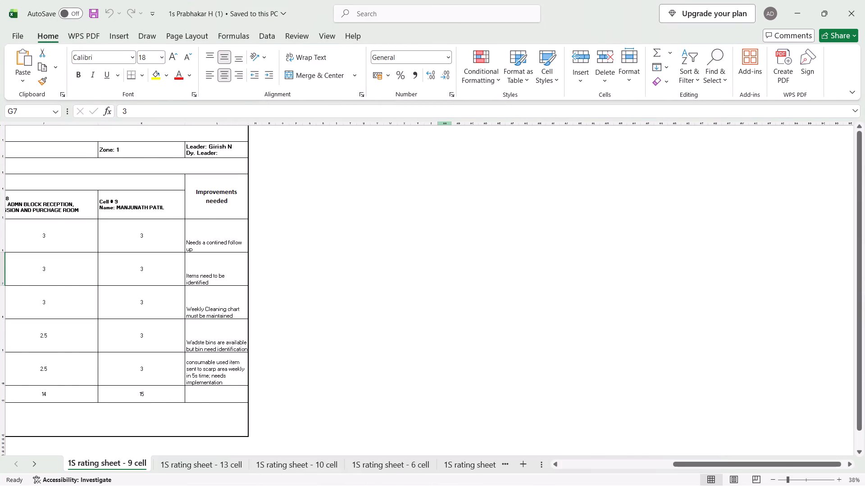
scroll(202, 291, right, 3)
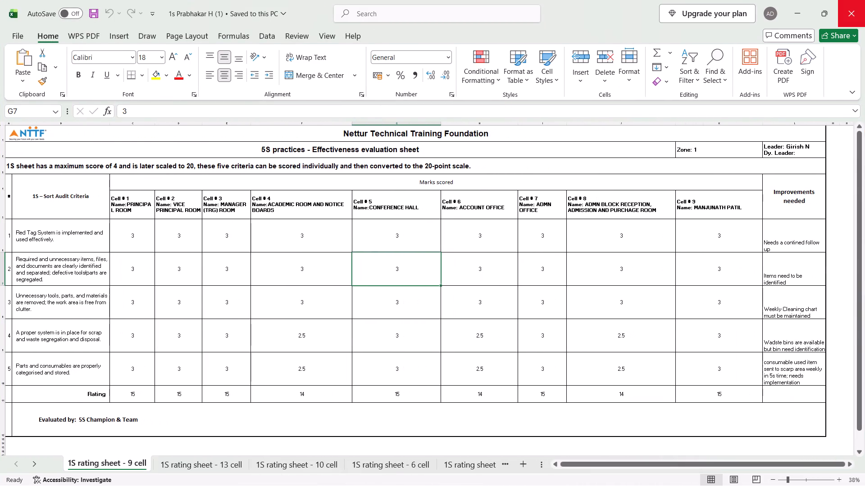
click(847, 8)
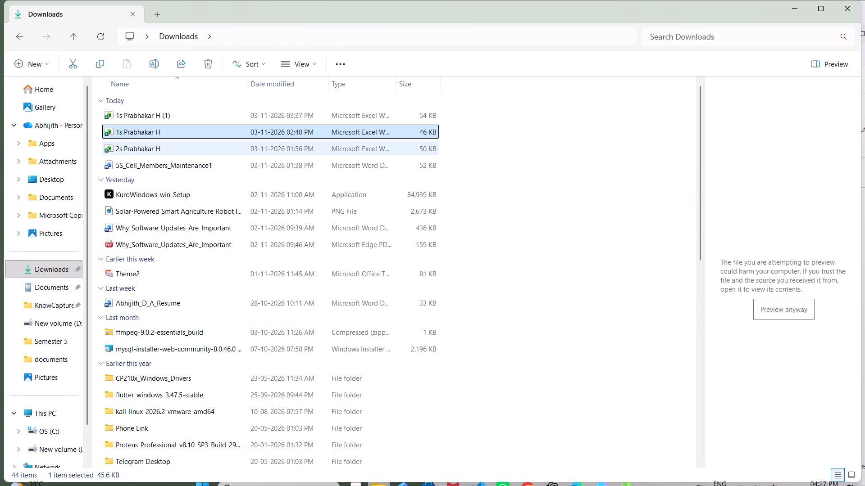
Open the 2S rating workbook without the trailing 1 in its name from the Documents folder.
click(57, 283)
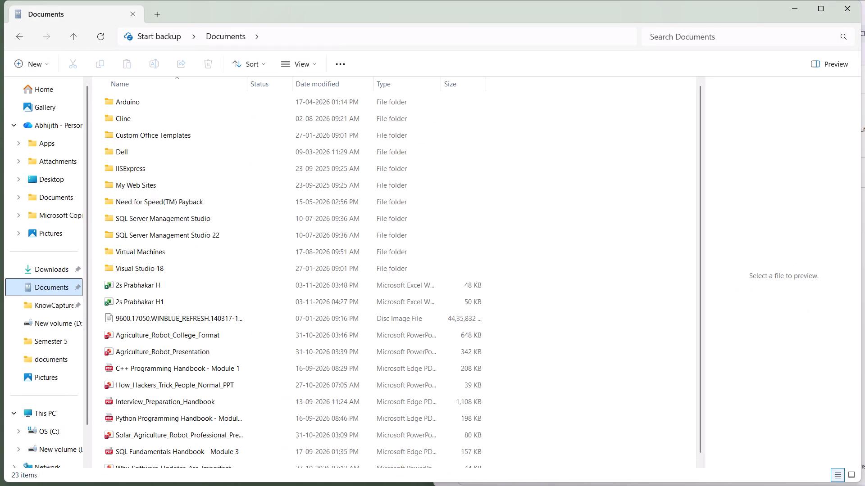
scroll(223, 176, down, 5)
triple_click(188, 277)
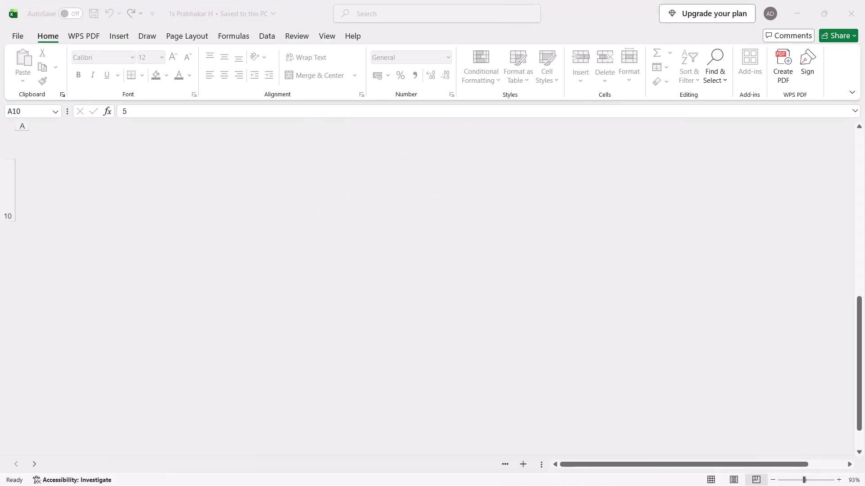
Look over the 7 cell (2) and 7 cell rating sheets, checking the area around the Evaluated by row.
scroll(188, 277, right, 1)
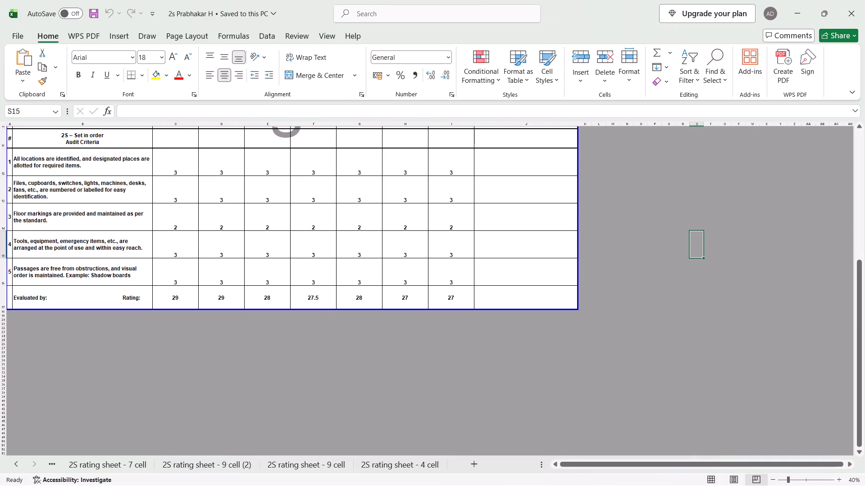
scroll(188, 277, right, 1)
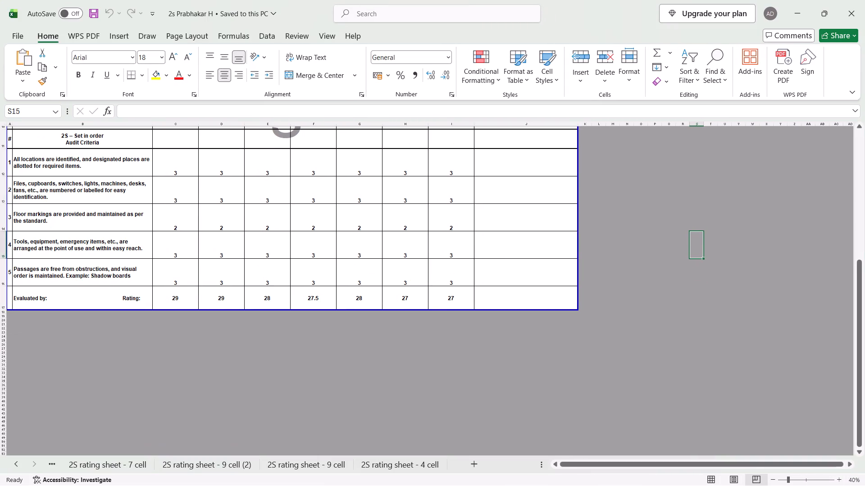
click(475, 299)
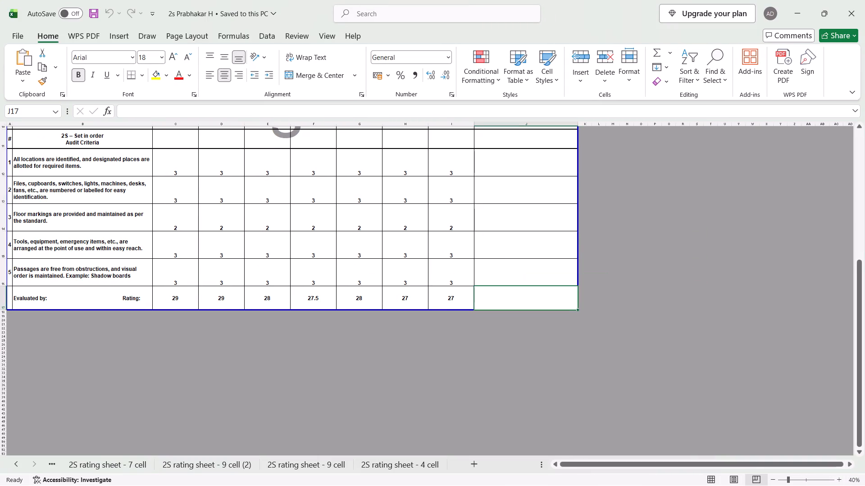
scroll(105, 301, up, 3)
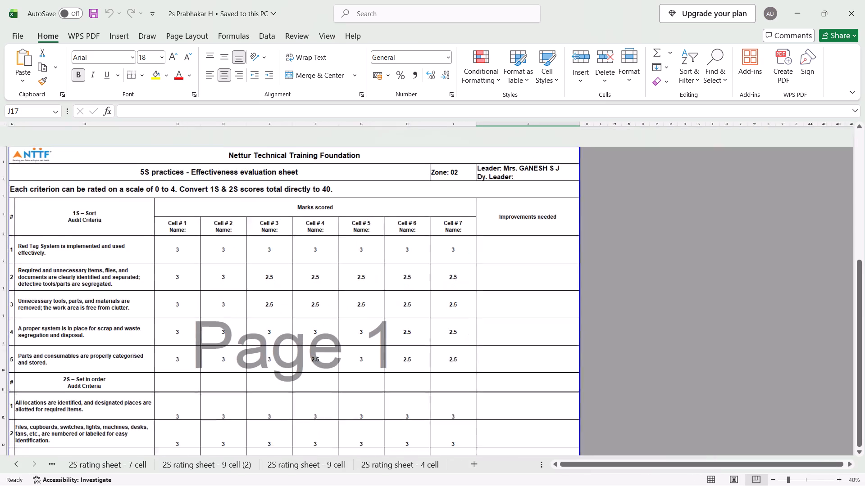
scroll(105, 301, right, 2)
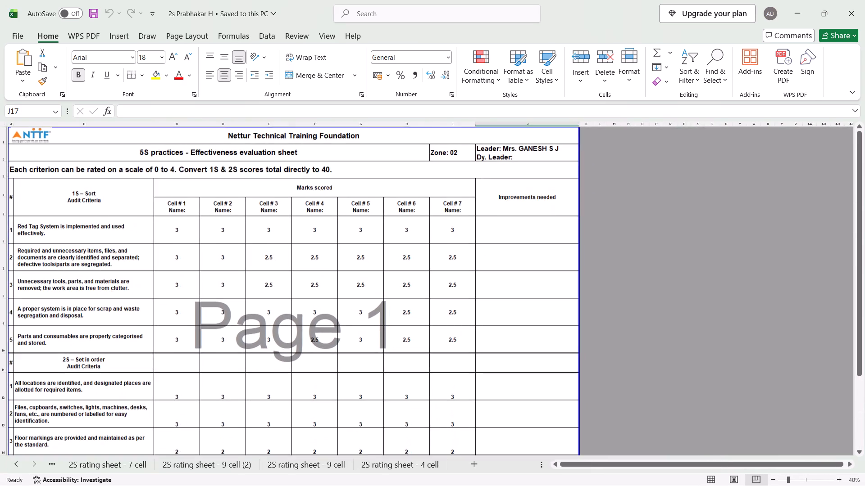
scroll(105, 301, down, 2)
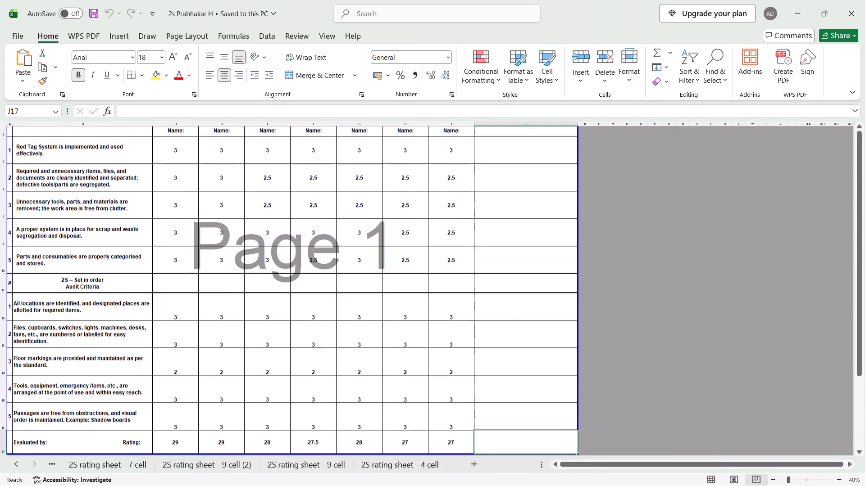
click(107, 463)
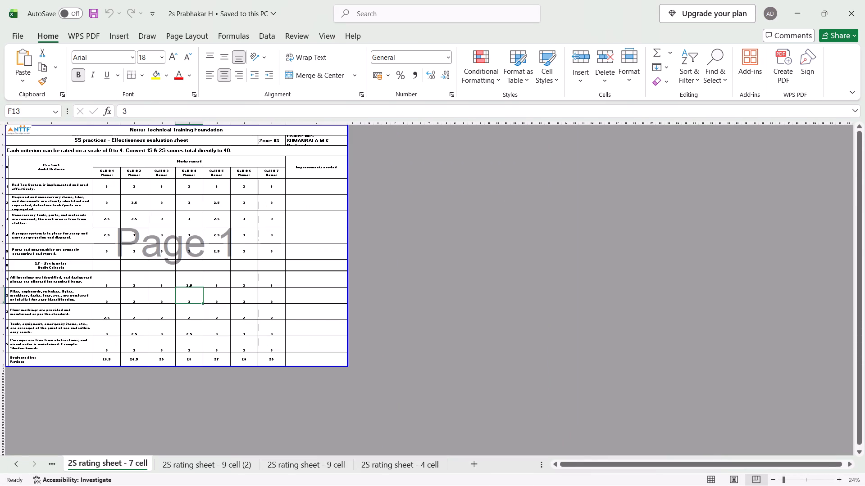
On the 8 cell sheet, increase the height of row 18 below the Evaluated by row.
click(16, 468)
click(16, 468)
double_click(16, 468)
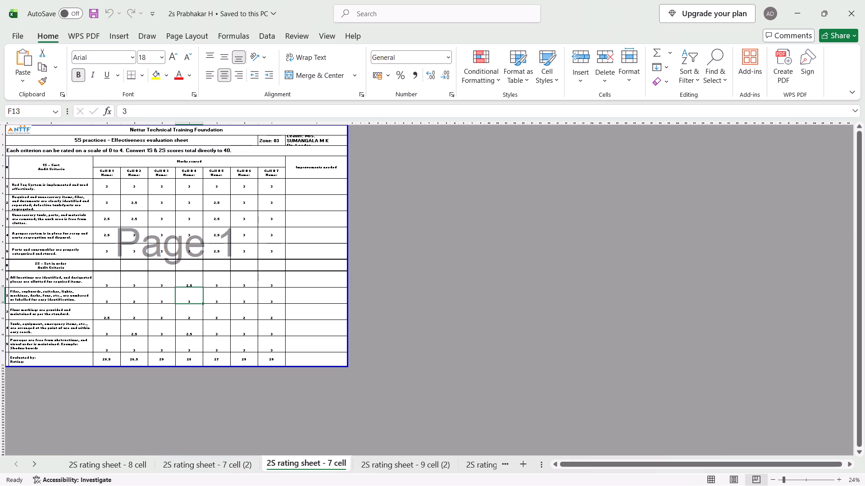
click(100, 465)
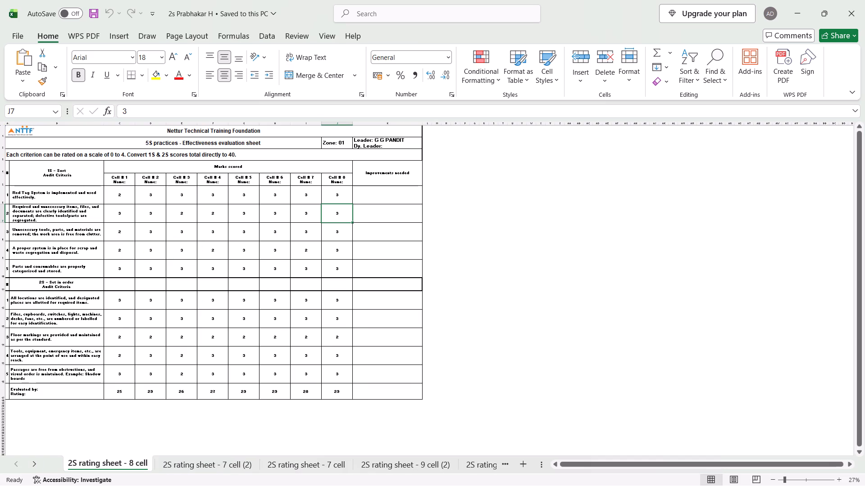
scroll(177, 410, right, 1)
click(4, 401)
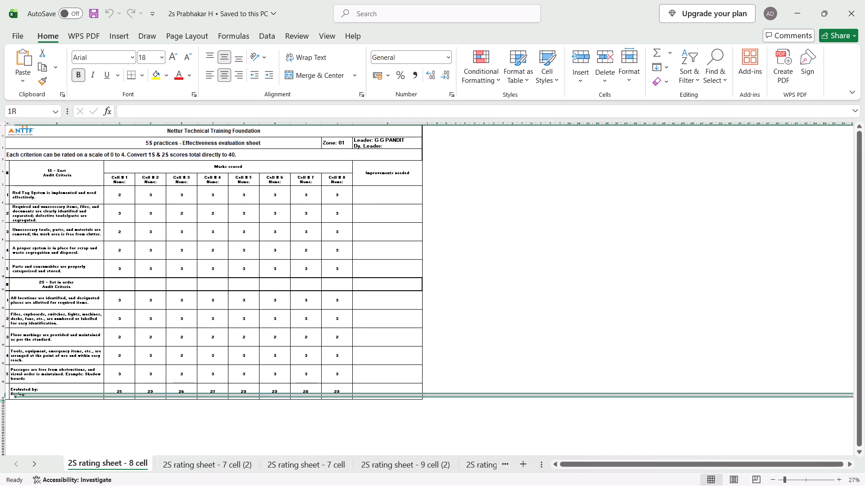
drag(5, 402, 5, 408)
drag(5, 408, 7, 430)
Merge and centre B18:K18 on the 8 cell sheet across the table's width.
click(41, 411)
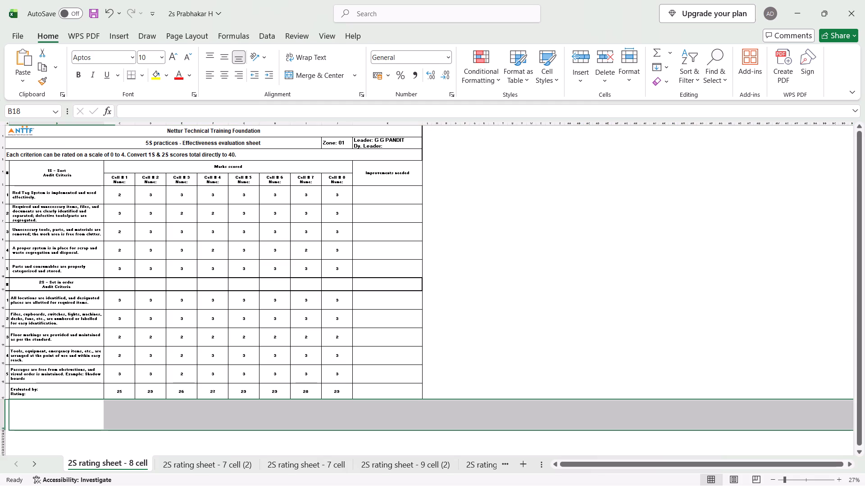
drag(41, 411, 325, 417)
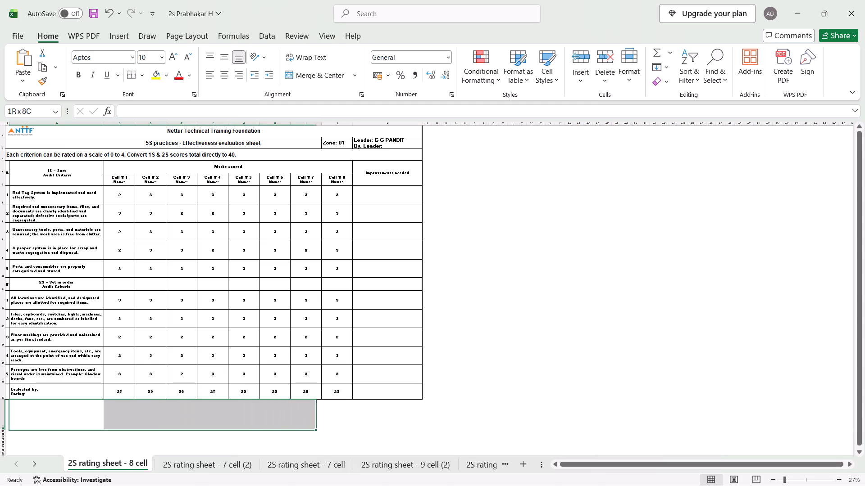
drag(325, 417, 385, 418)
click(315, 75)
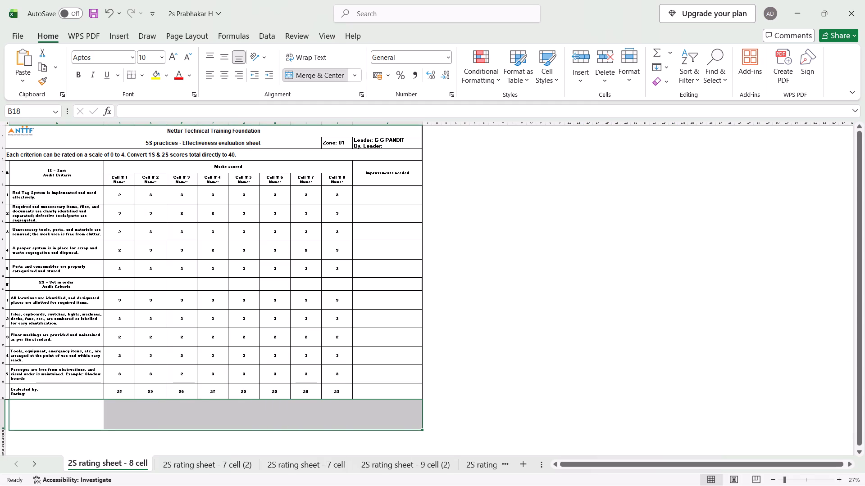
Paste 5S CO-ORDINATOR, preceded by a run of blank spaces, into the merged B18 cell.
click(152, 111)
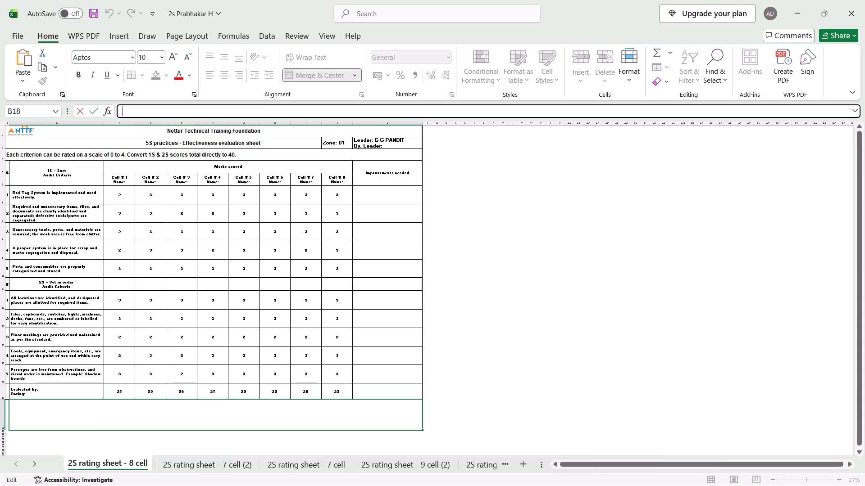
key(ctrl+v)
click(152, 111)
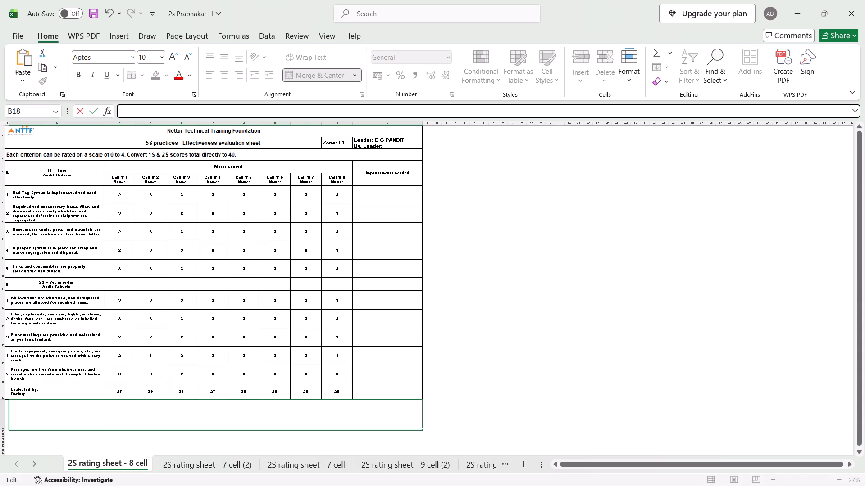
click(152, 111)
key(ctrl+v)
key(super+v)
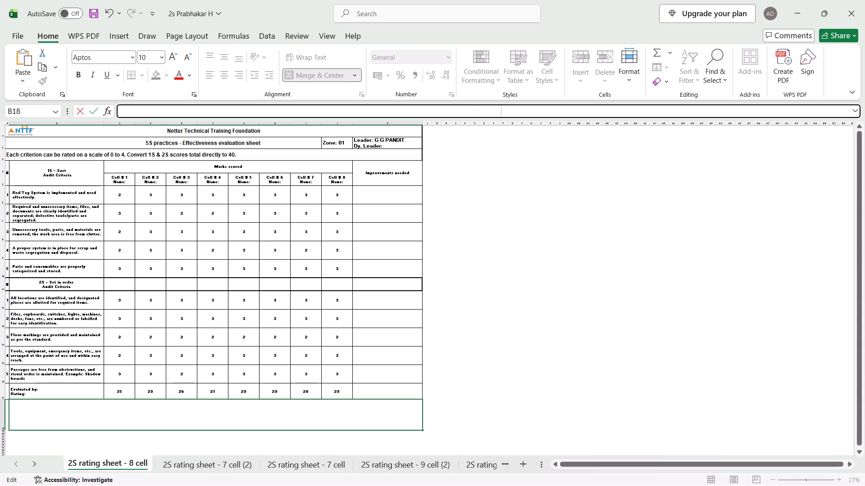
click(213, 257)
key(ctrl+v)
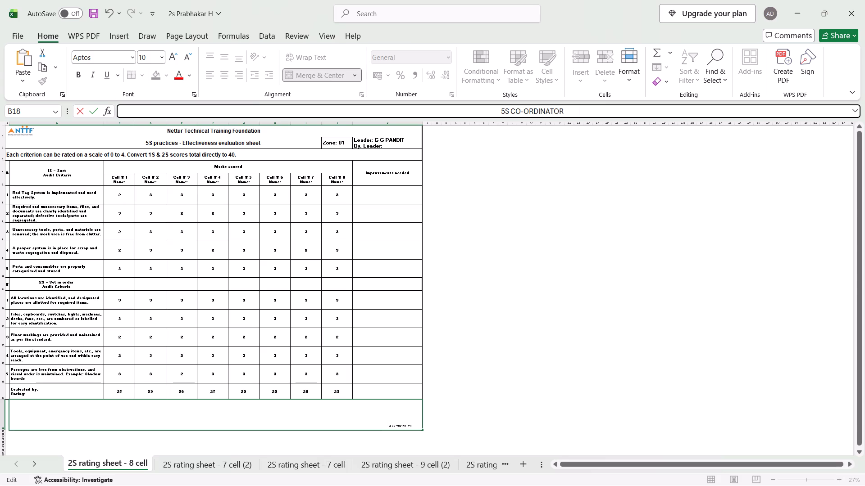
click(187, 116)
click(187, 116)
key(ctrl+v)
key(ctrl+z)
click(274, 368)
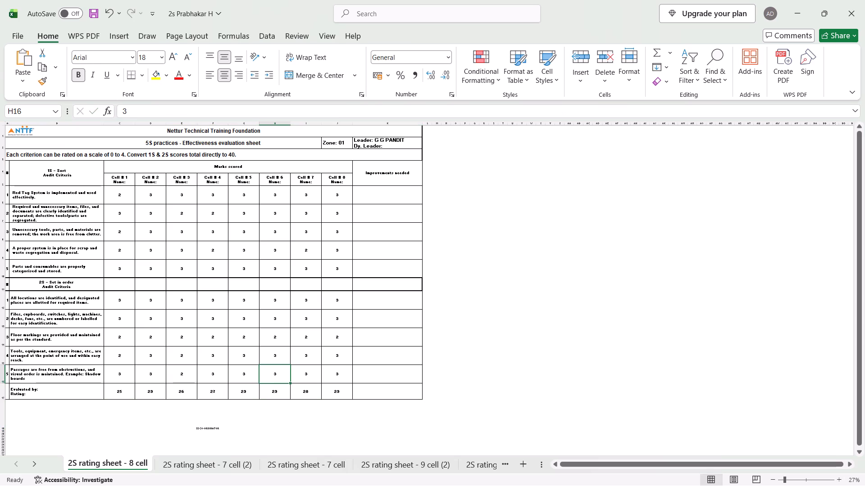
Align the 5S CO-ORDINATOR text in merged cell B18 to the left and bottom.
click(286, 423)
click(220, 56)
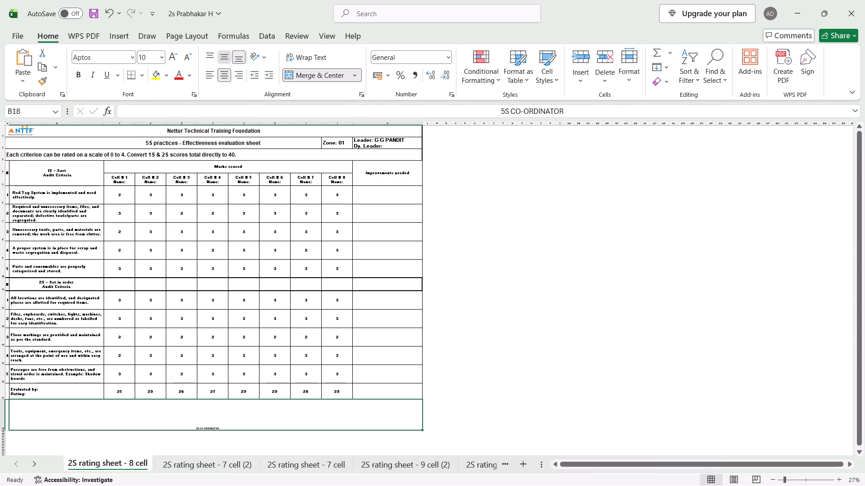
click(214, 73)
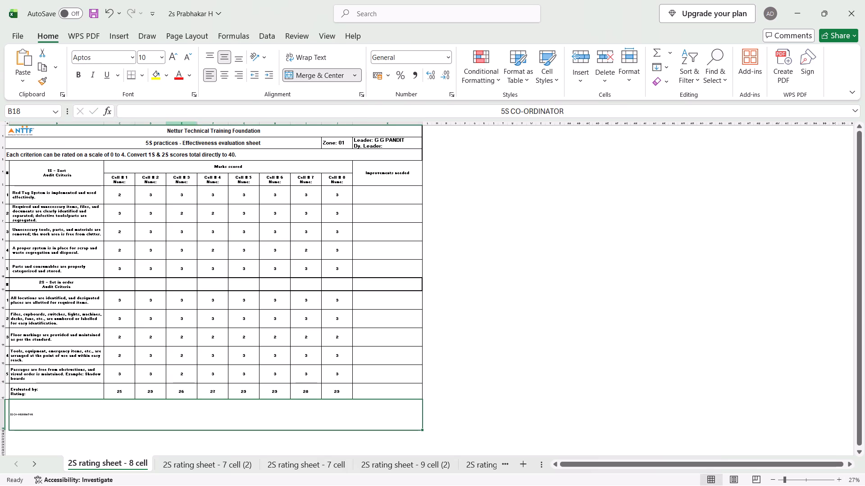
click(223, 76)
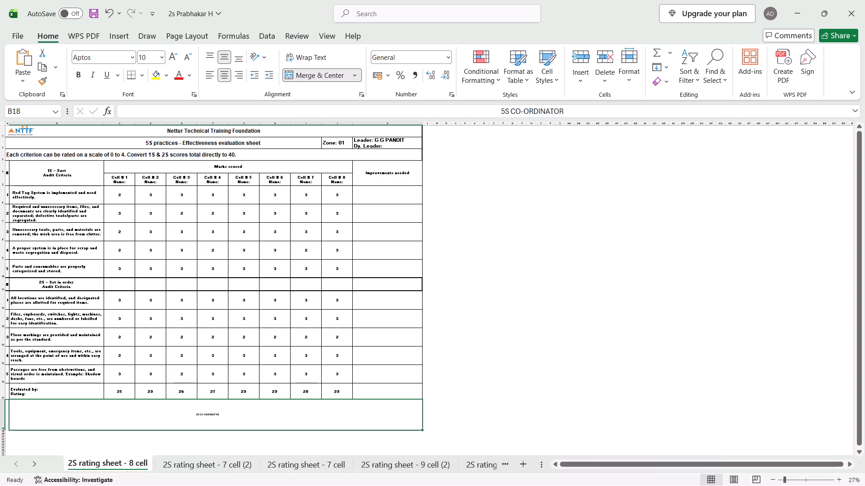
click(210, 78)
click(234, 57)
Set the 5S CO-ORDINATOR text in B18 to font size 36 and make it bold.
click(152, 55)
text(36)
key(Return)
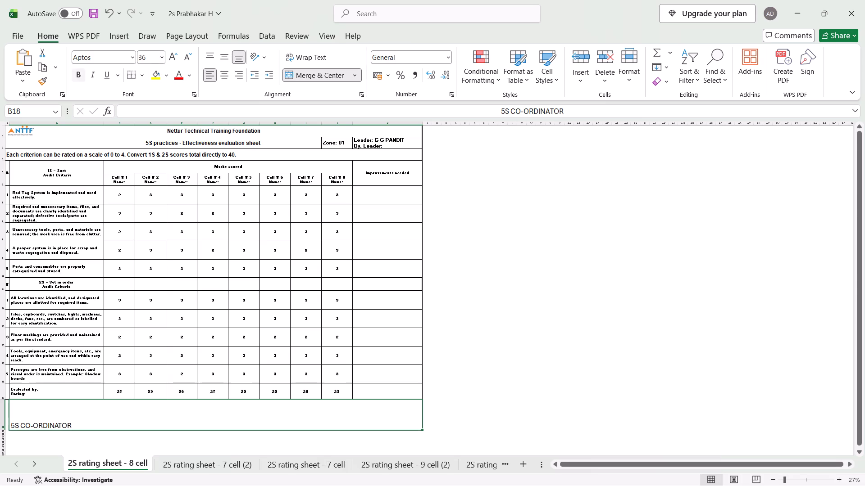
click(77, 77)
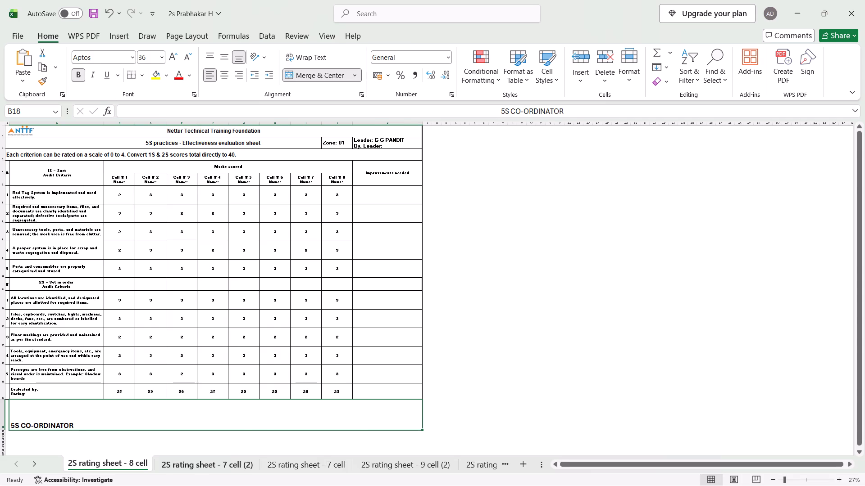
On the 7 cell (2) sheet, increase the height of row 18 below the Evaluated by row.
click(234, 463)
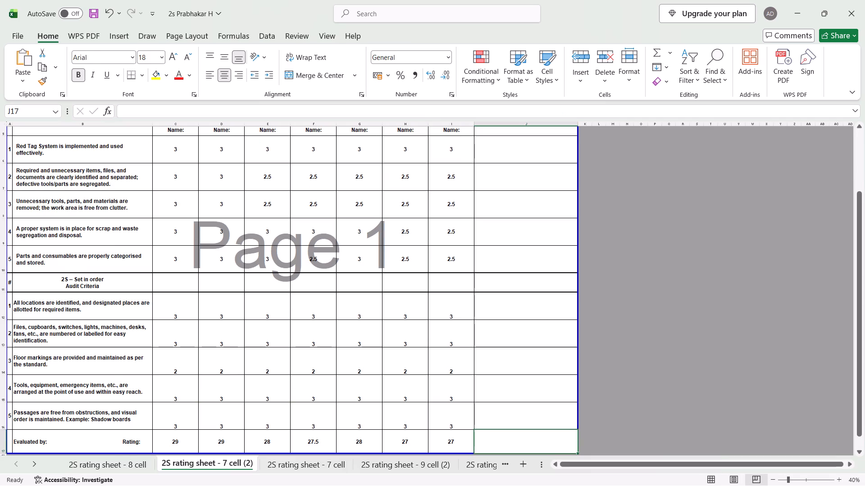
scroll(285, 385, down, 1)
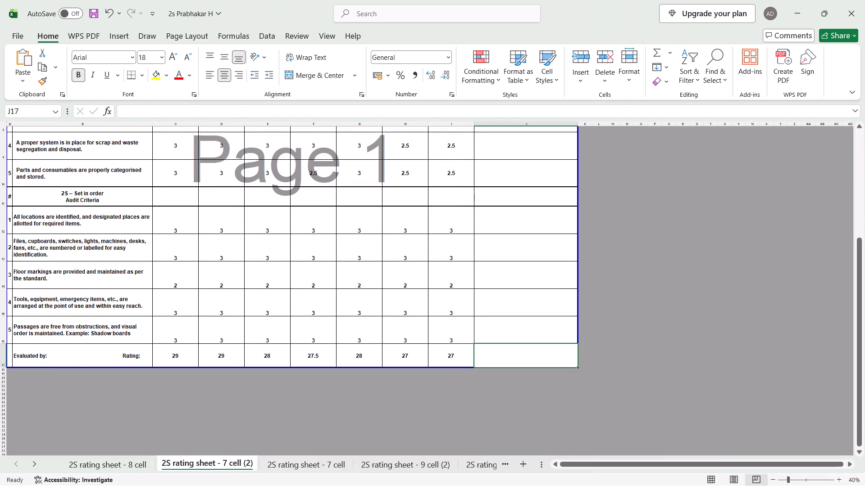
click(3, 371)
drag(3, 371, 5, 390)
click(24, 382)
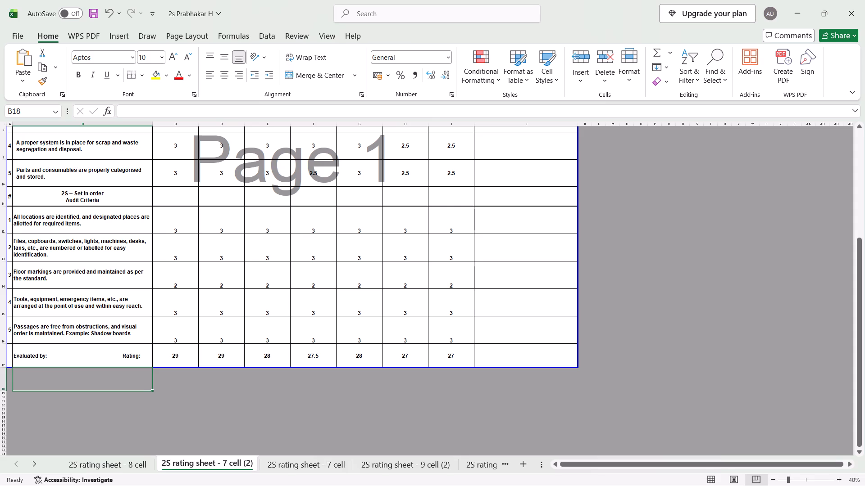
drag(1, 391, 2, 406)
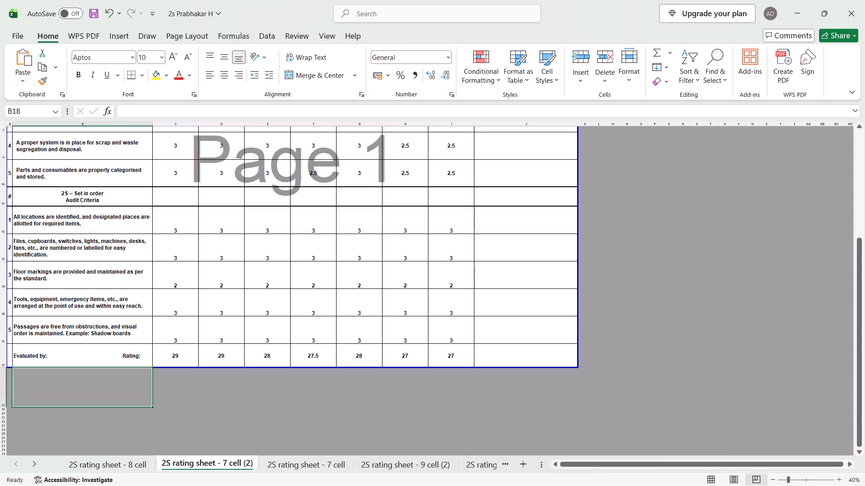
drag(3, 406, 1, 395)
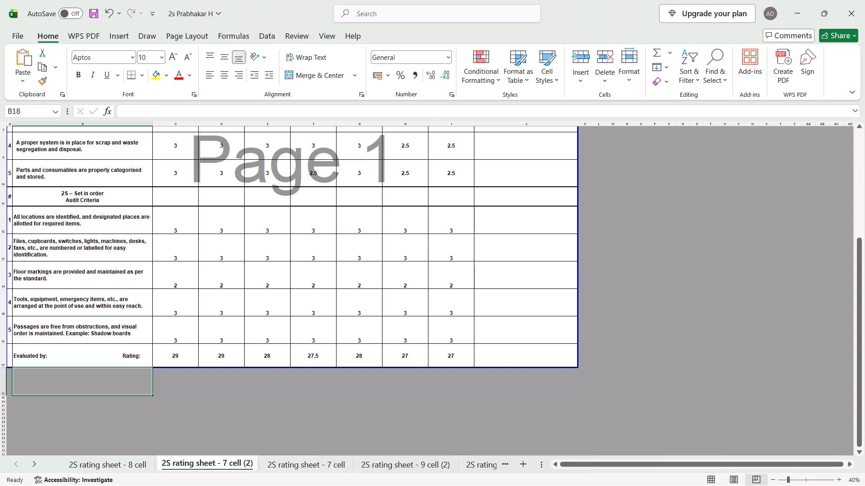
Merge and center B18 through J18 on the 7 cell (2) sheet and paste 5S CO-ORDINATOR into it.
drag(41, 385, 494, 375)
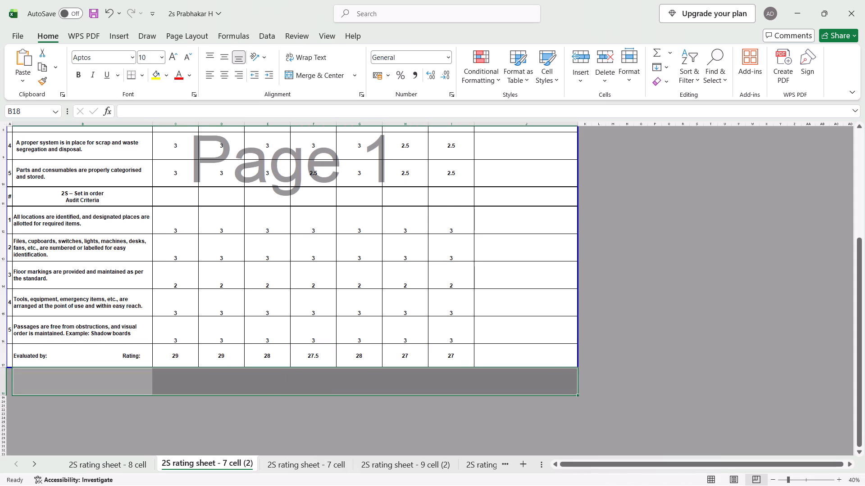
click(326, 79)
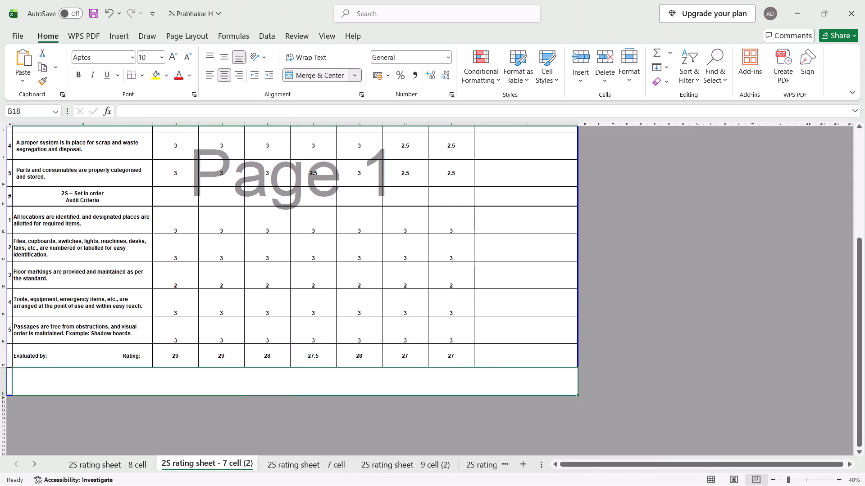
click(159, 115)
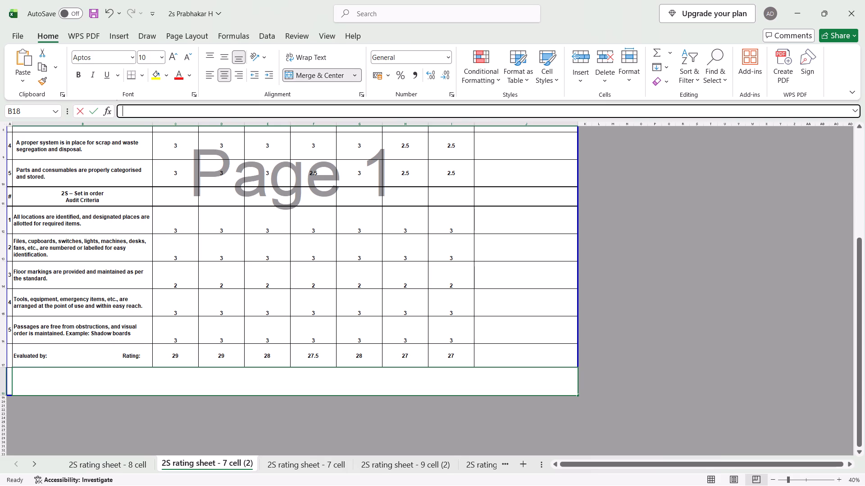
key(ctrl+v)
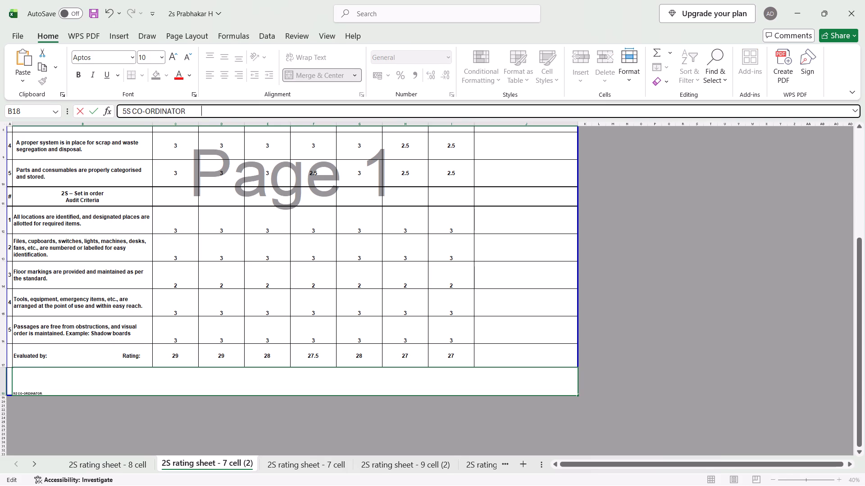
Set the 5S CO-ORDINATOR text in B18 to font size 36 and make it bold.
click(142, 56)
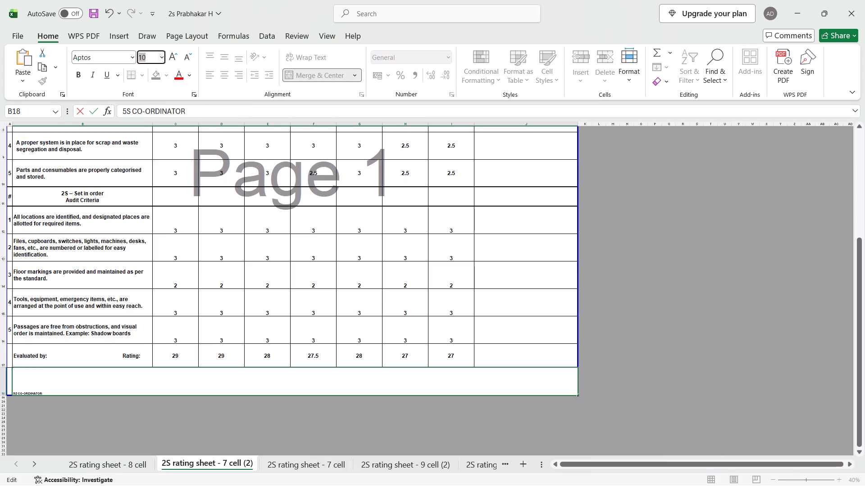
click(184, 110)
key(ctrl+a)
click(143, 55)
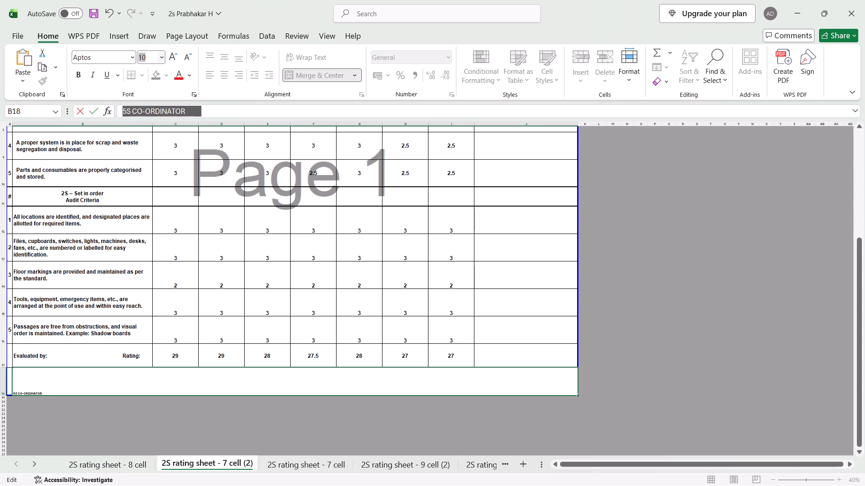
text(36)
key(Return)
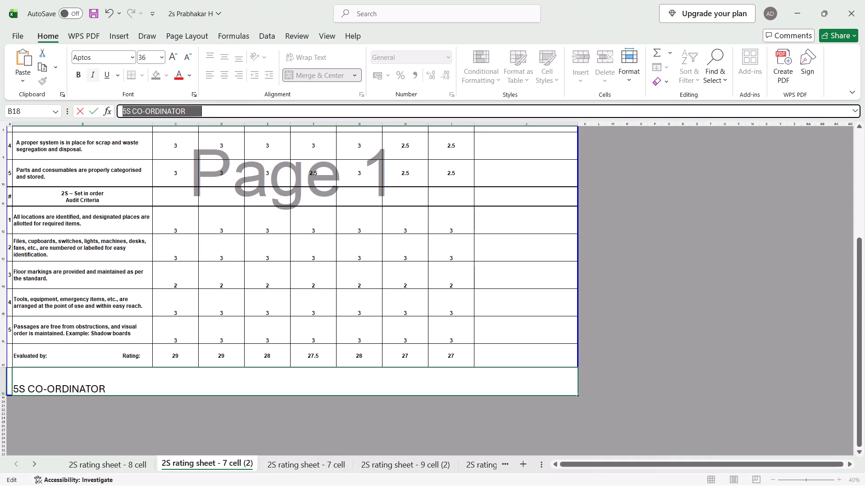
click(80, 77)
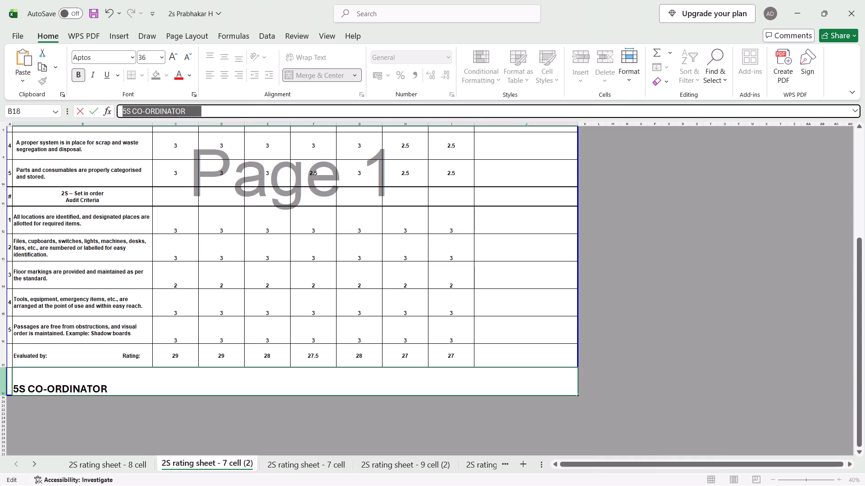
Make row 18 slightly taller and align the 5S CO-ORDINATOR text to the left.
click(2, 394)
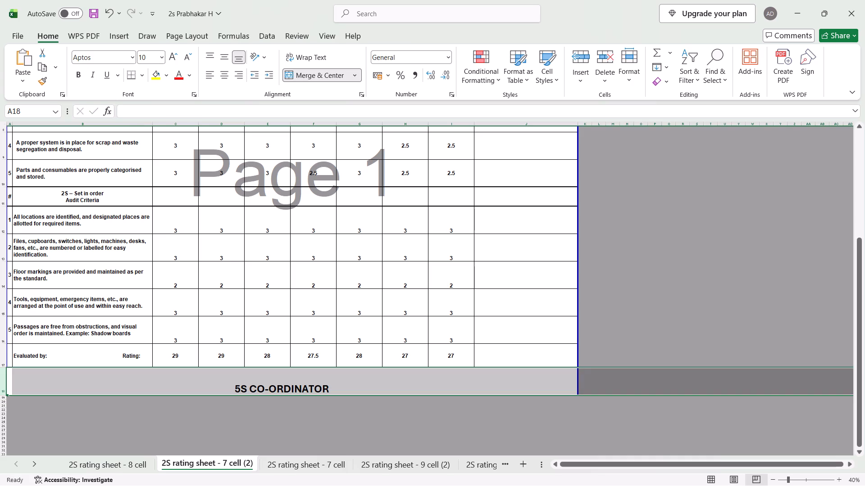
drag(3, 394, 2, 402)
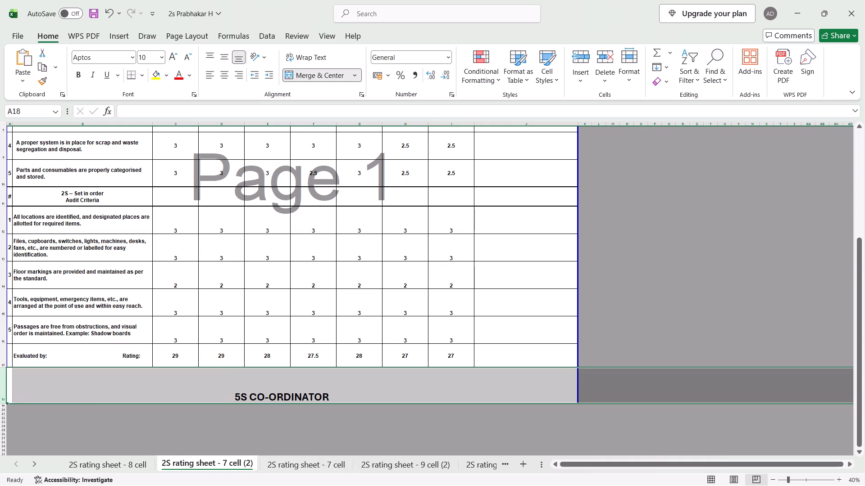
click(226, 80)
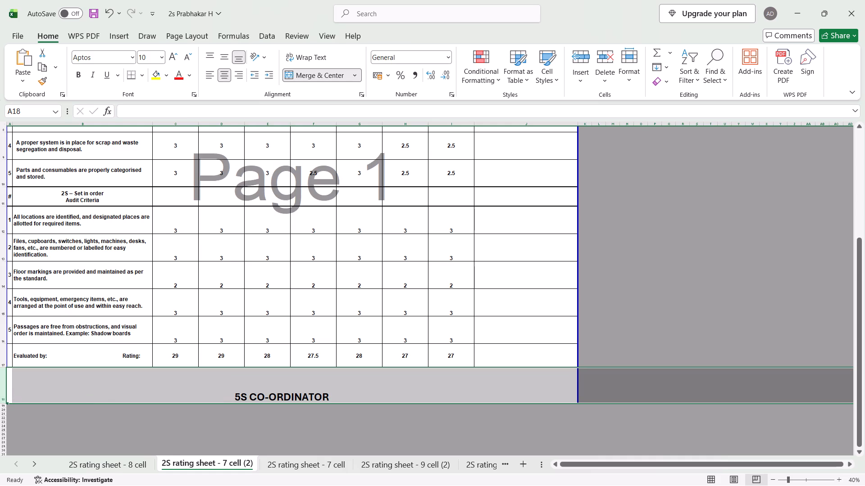
click(214, 76)
click(182, 409)
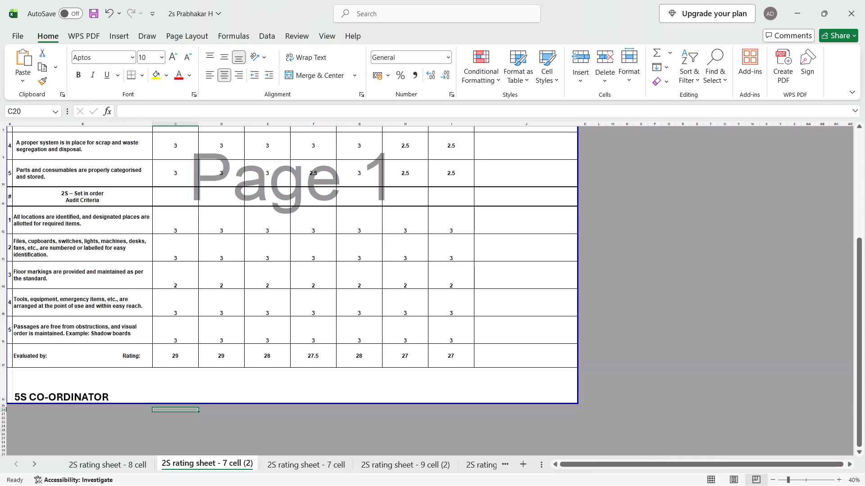
click(467, 335)
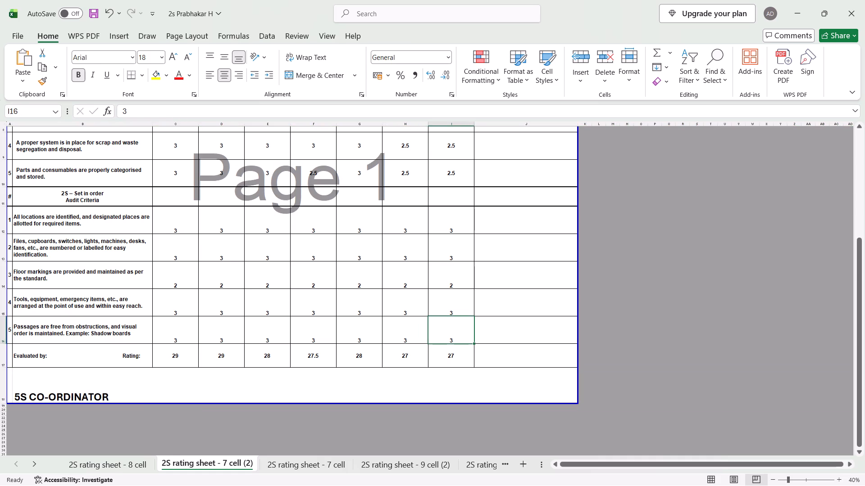
On the 7 cell sheet, increase the height of row 18 below the Evaluated by row to about 107.
click(292, 468)
click(29, 378)
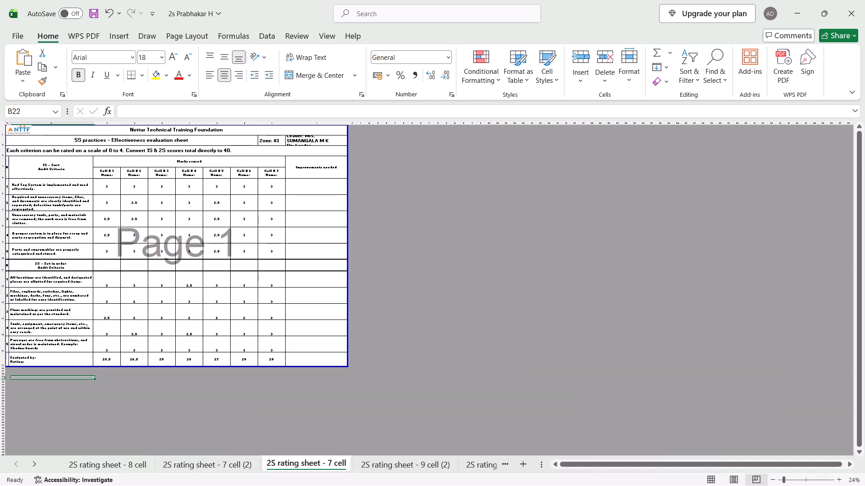
click(14, 372)
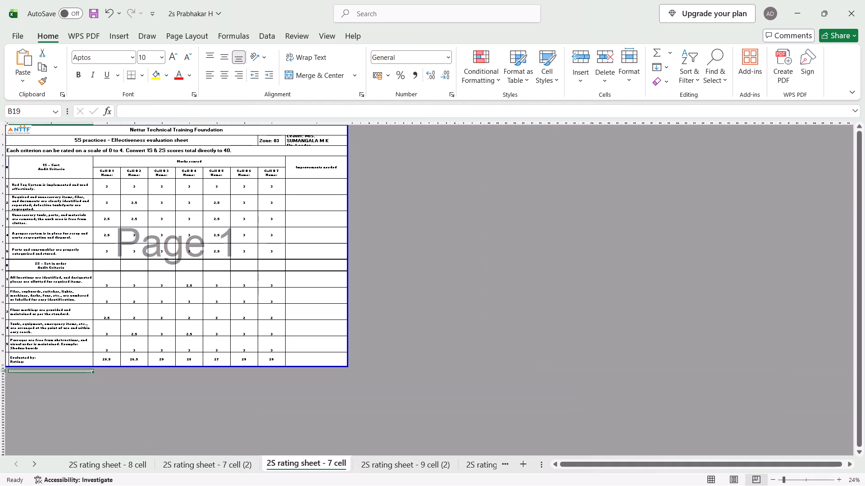
click(4, 369)
click(4, 369)
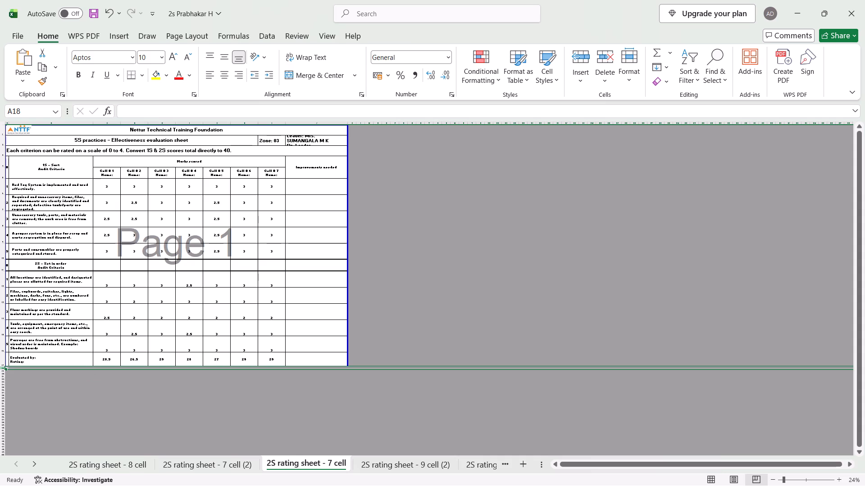
click(4, 369)
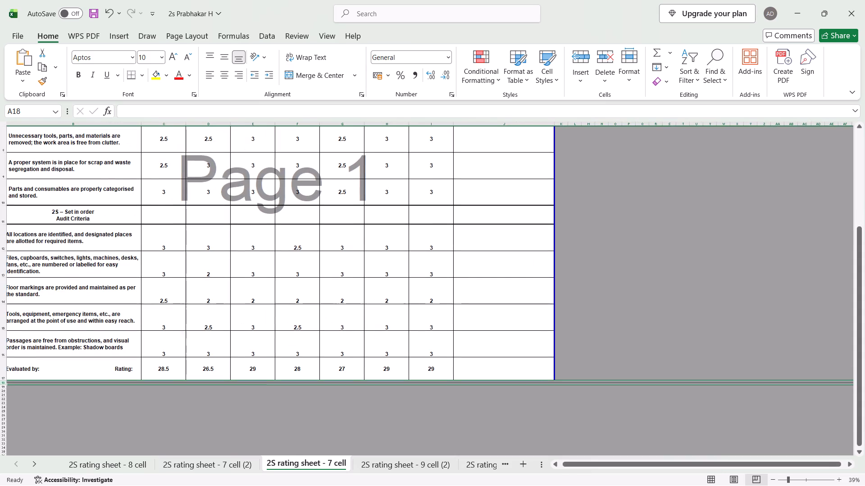
drag(5, 385, 12, 413)
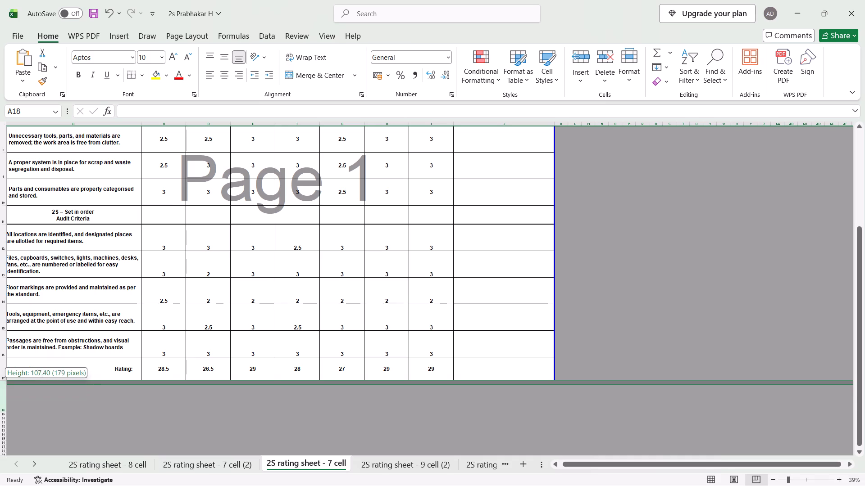
drag(12, 413, 13, 412)
Merge and center B18 through J18 on the 7 cell sheet and paste 5S CO-ORDINATOR into it.
click(42, 398)
drag(42, 398, 195, 384)
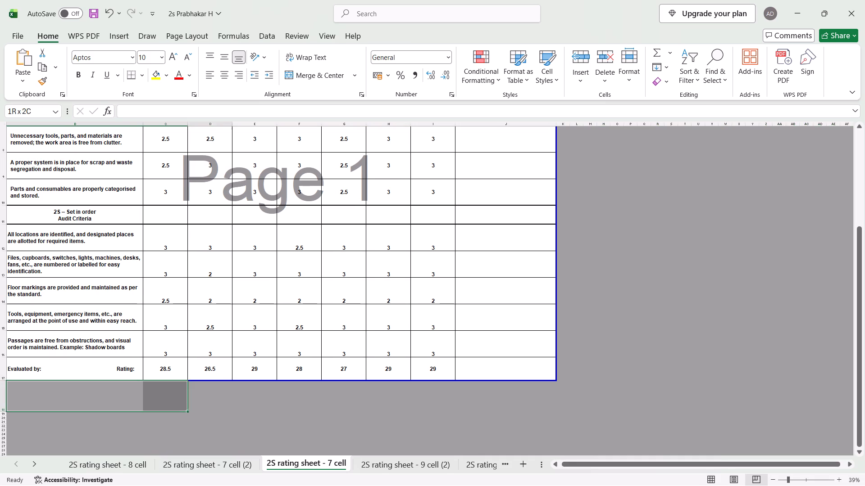
drag(195, 384, 500, 391)
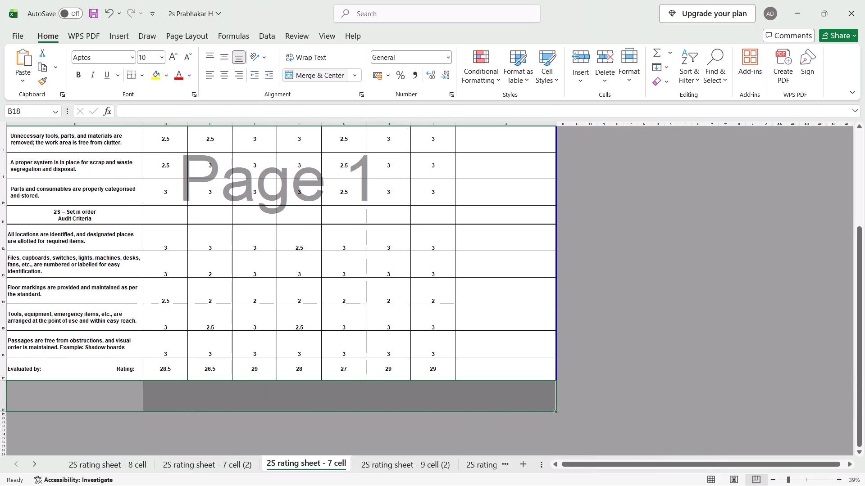
click(304, 76)
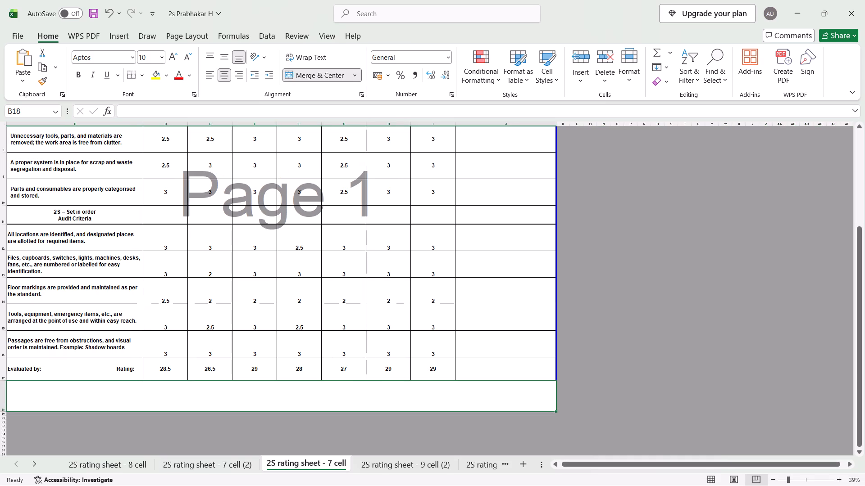
click(164, 114)
key(ctrl+v)
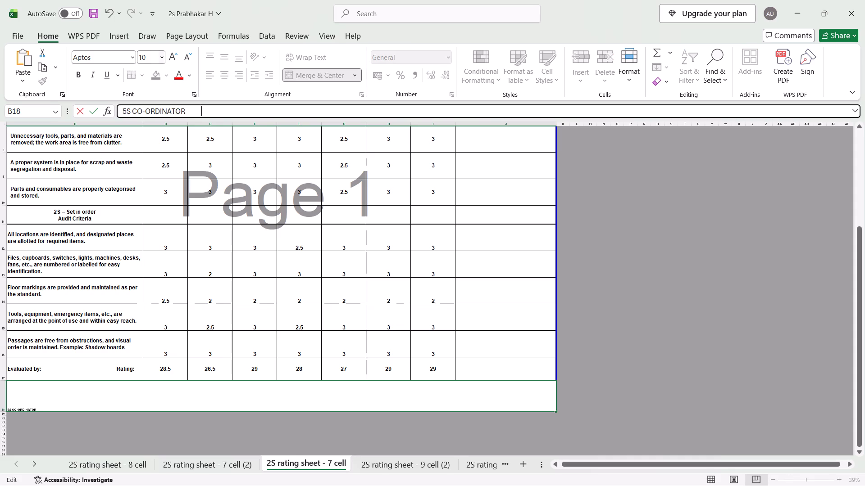
Make the 5S CO-ORDINATOR text in B18 of the 7 cell sheet bold at font size 36.
click(147, 55)
text(36)
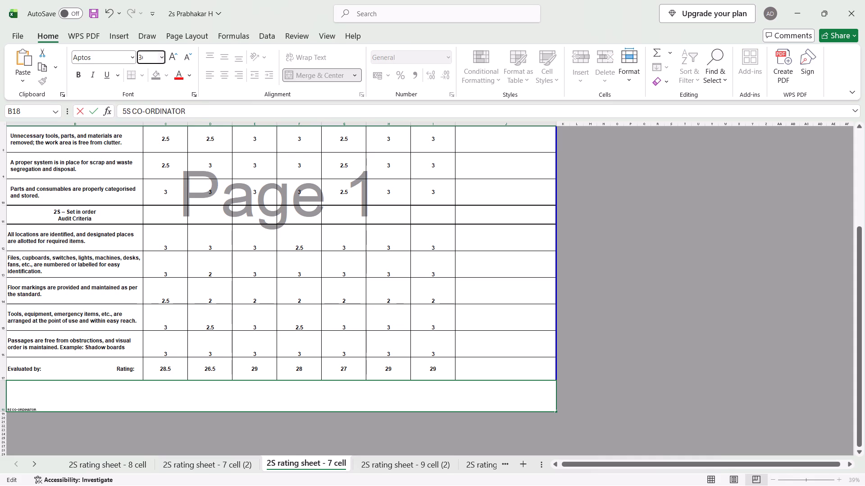
key(Return)
click(80, 77)
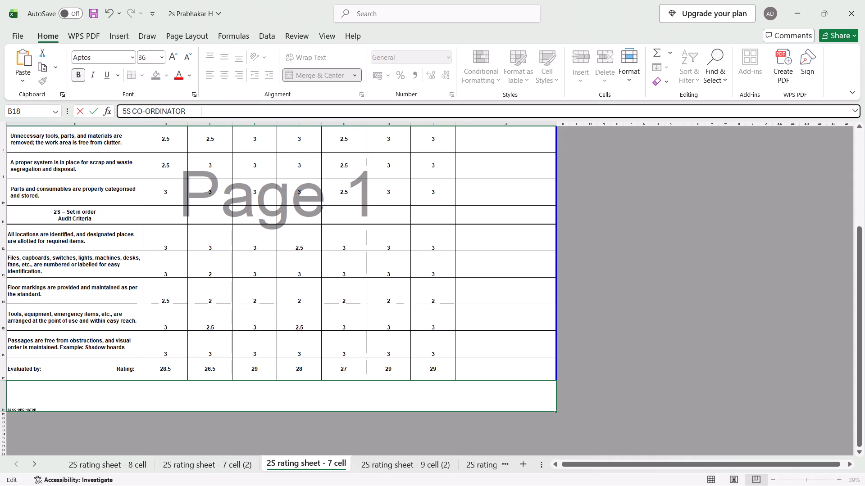
drag(190, 108, 122, 117)
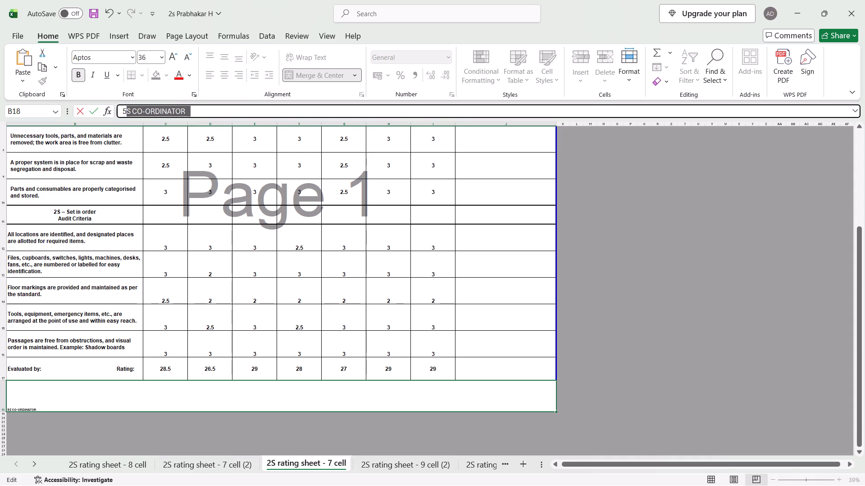
drag(122, 117, 111, 120)
click(77, 72)
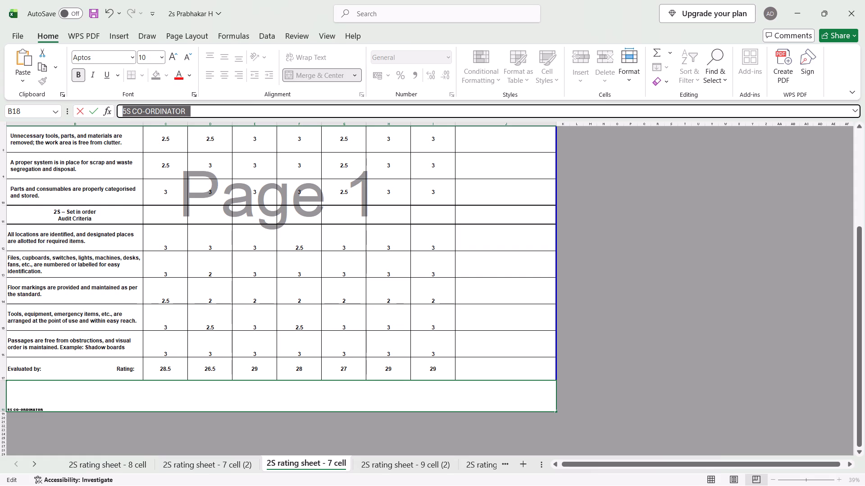
click(147, 55)
text(36)
key(shift+Return)
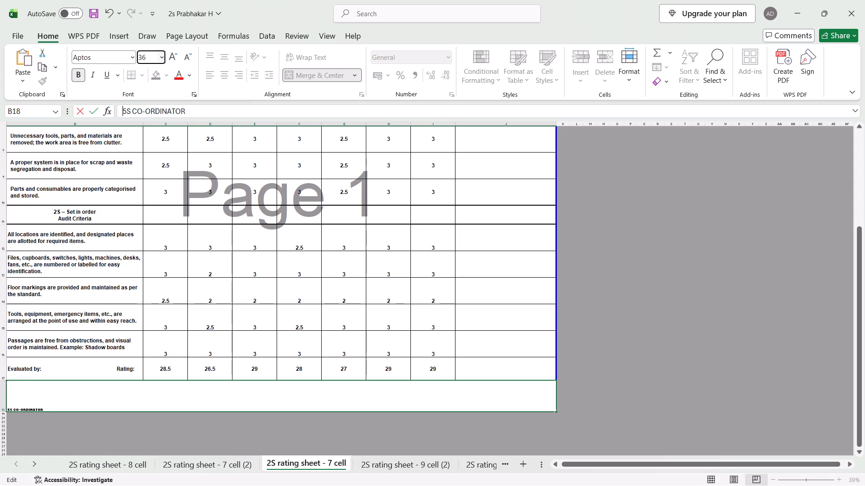
Make row 18 of the 7 cell sheet taller and align the 5S CO-ORDINATOR text to the left.
click(5, 411)
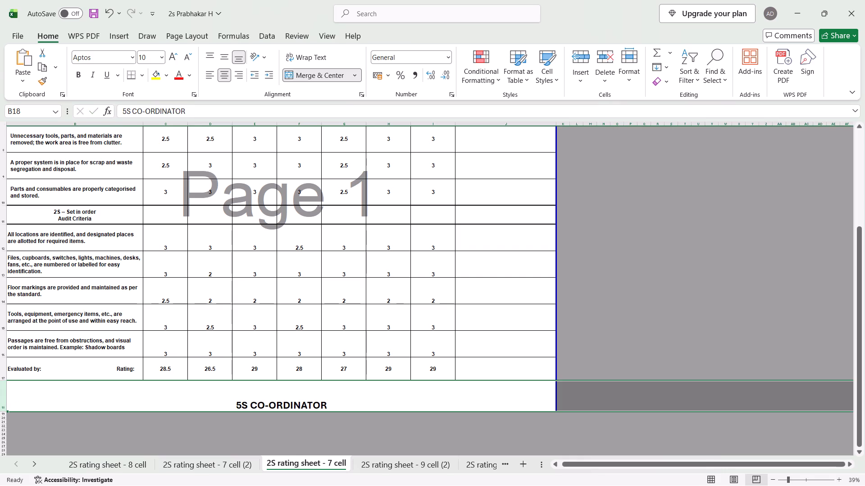
drag(5, 411, 4, 423)
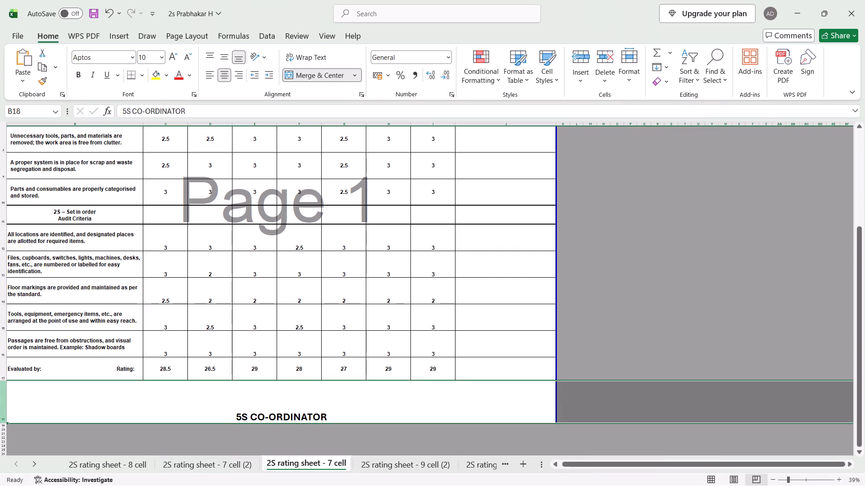
click(208, 76)
click(295, 273)
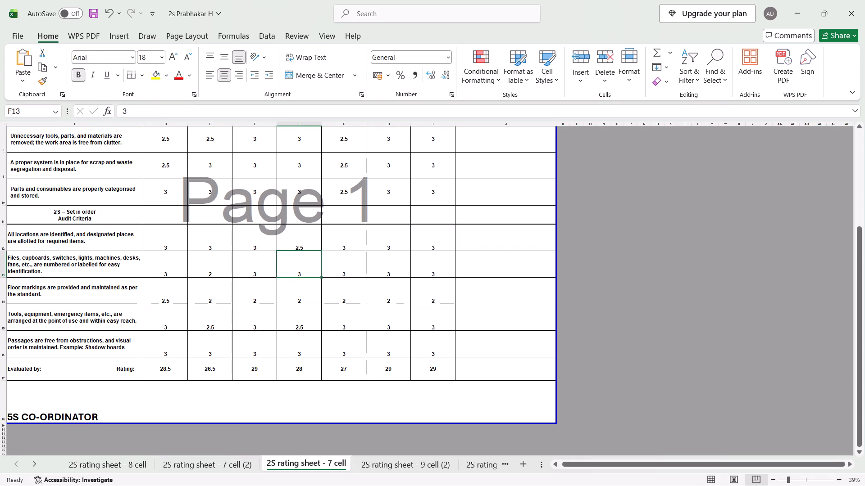
Save the workbook.
key(ctrl+s)
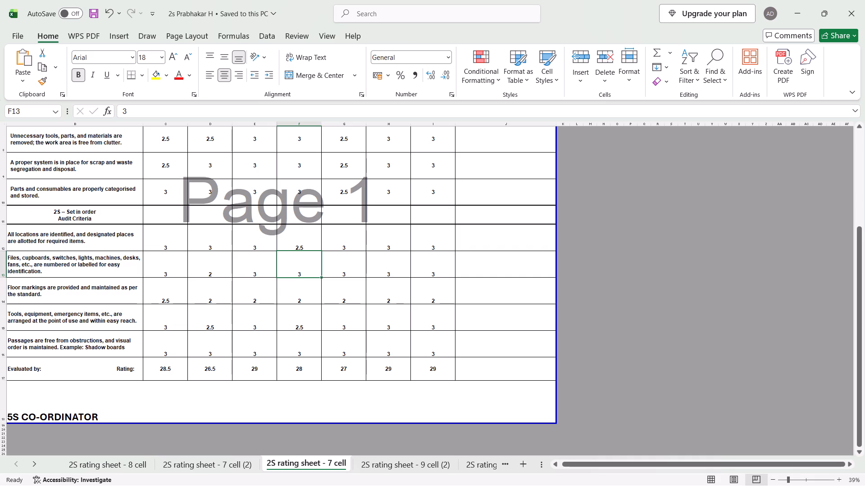
Increase the height of row 18, directly below the Evaluated by row, to about 100 points on the 9 cell (2) sheet.
click(409, 465)
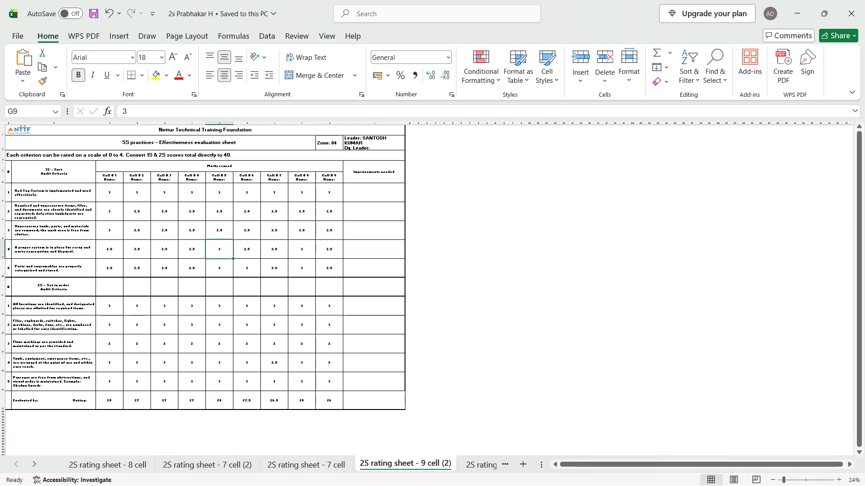
scroll(261, 353, right, 1)
click(23, 418)
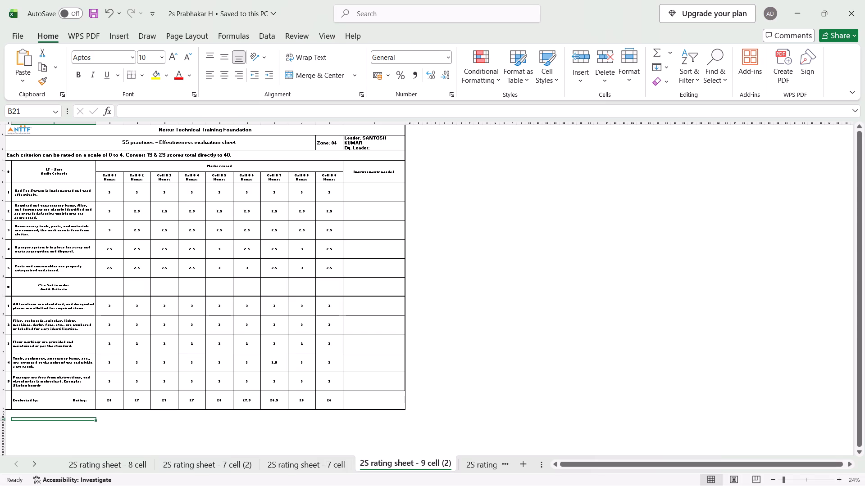
click(23, 418)
drag(5, 413, 4, 428)
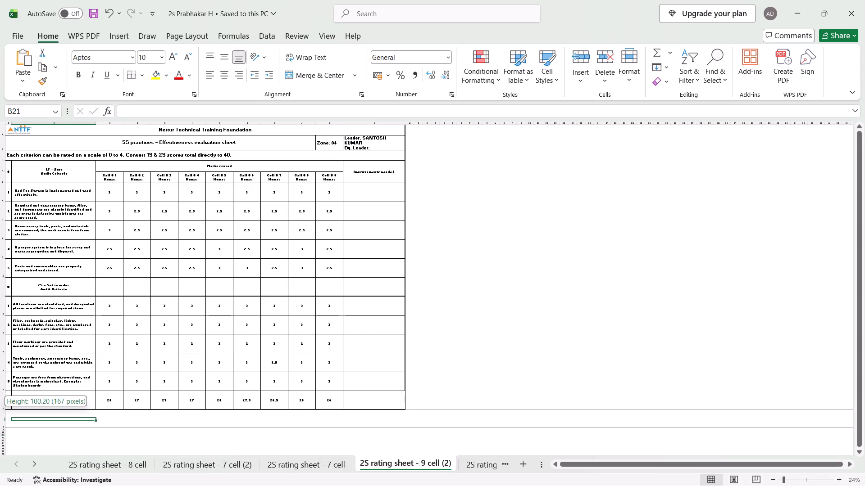
drag(4, 428, 4, 429)
Merge and center row 18 from B18 through the Improvements needed column on the 9 cell (2) sheet and paste 5S CO-ORDINATOR into it.
drag(20, 422, 427, 402)
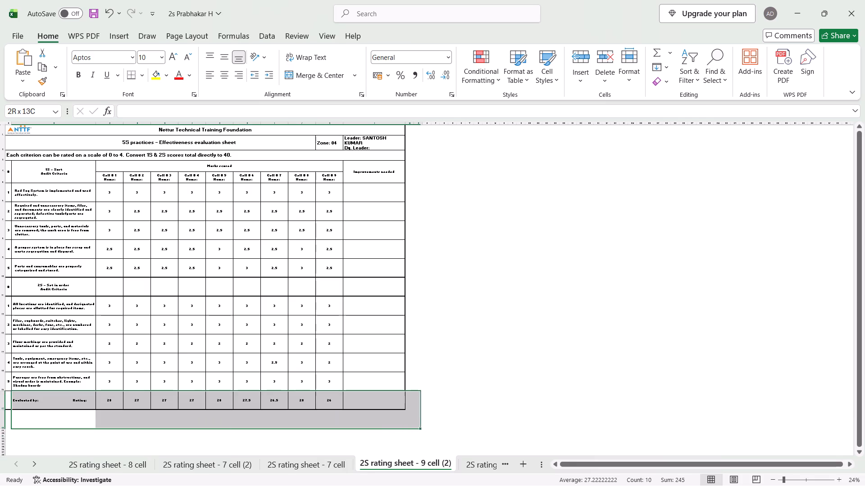
drag(427, 402, 393, 414)
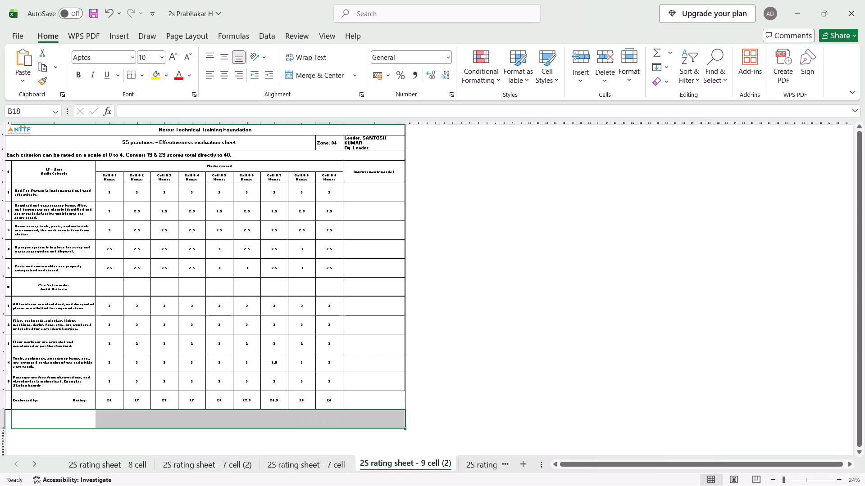
click(328, 72)
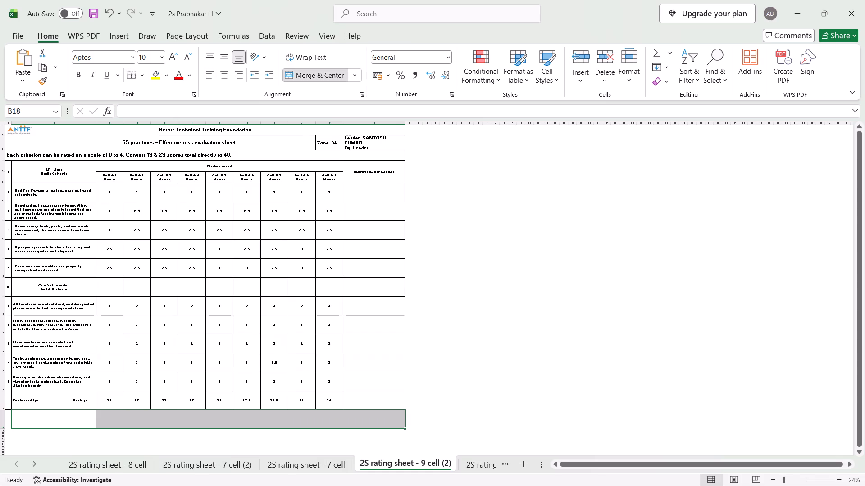
click(35, 418)
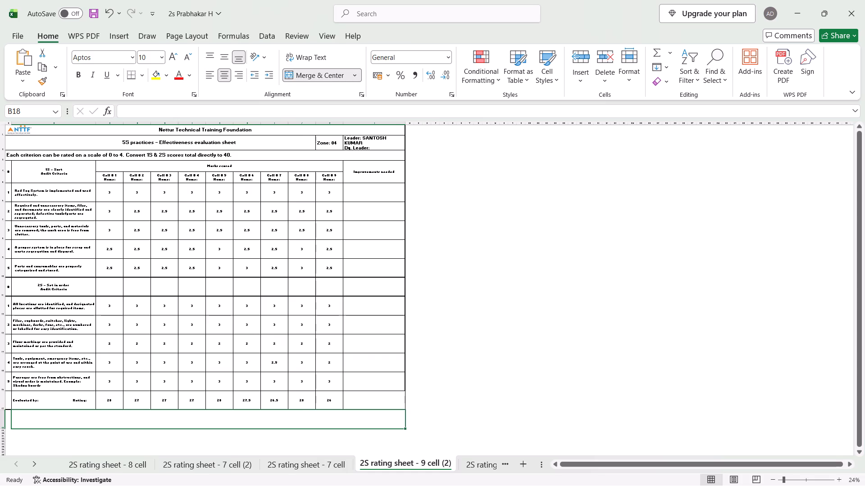
click(147, 115)
key(ctrl+c)
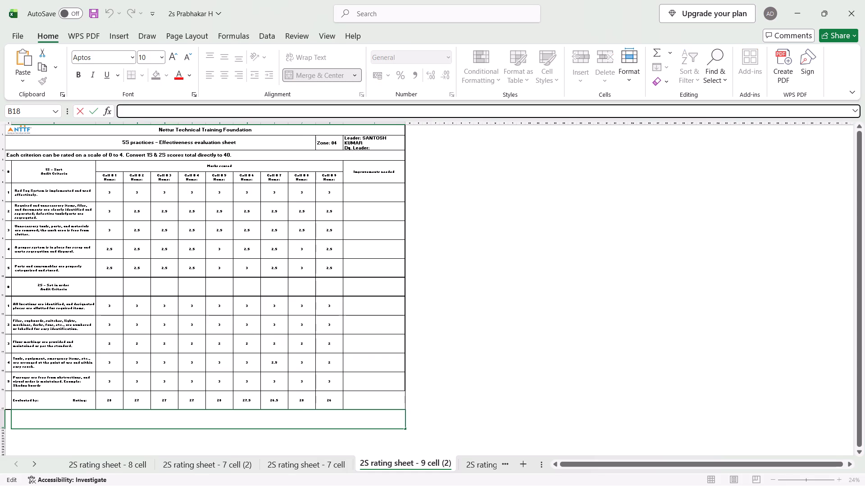
key(ctrl+v)
Make the 5S CO-ORDINATOR text in B18 of the 9 cell (2) sheet bold at font size 36.
key(ctrl+a)
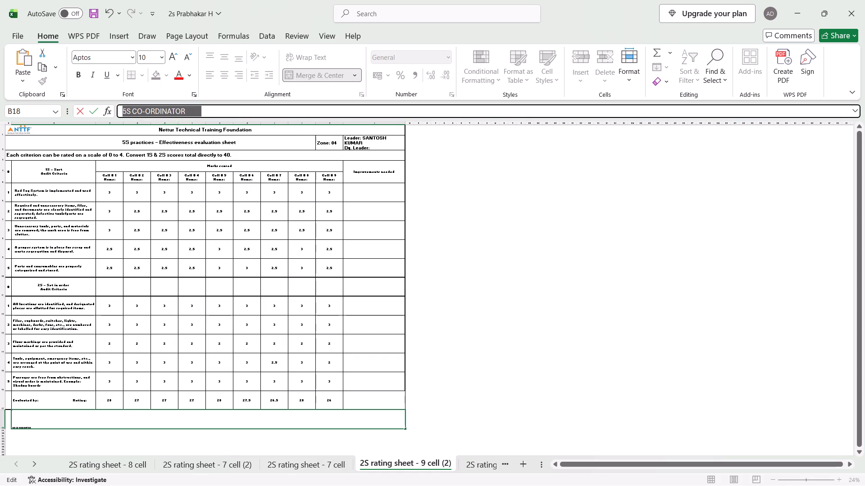
click(149, 57)
text(36)
key(Return)
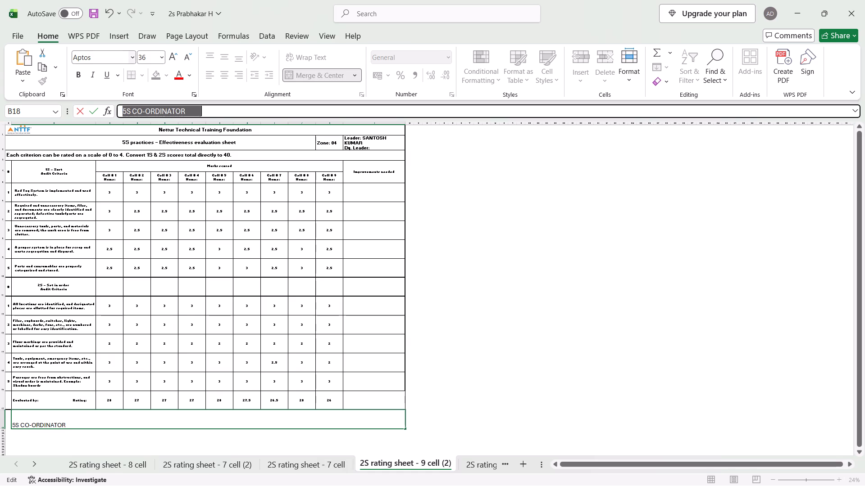
click(79, 76)
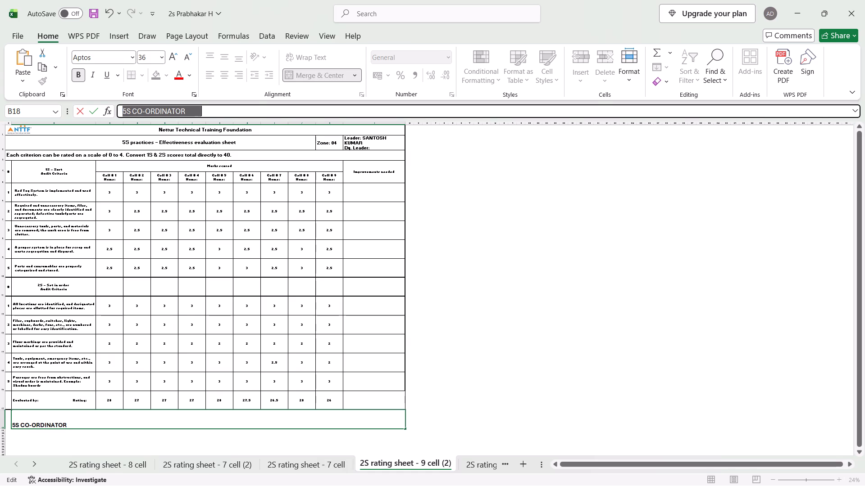
Make row 18 of the 9 cell (2) sheet taller and align the 5S CO-ORDINATOR text to the left.
click(5, 428)
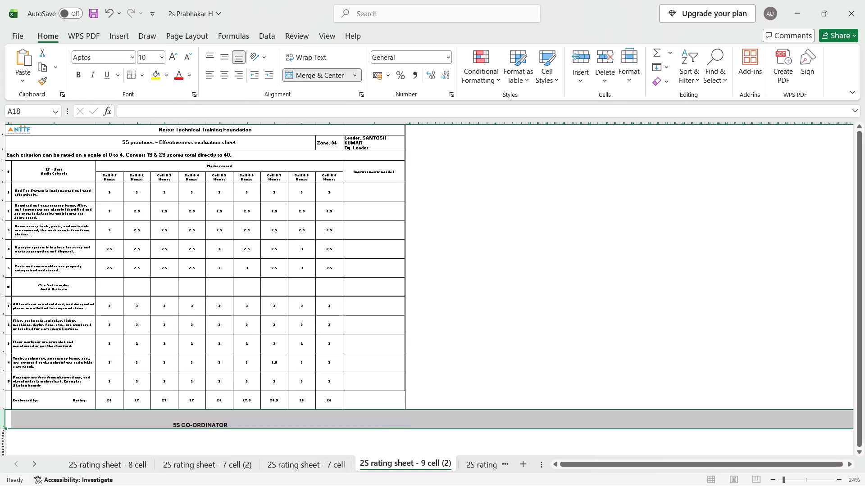
drag(5, 428, 3, 441)
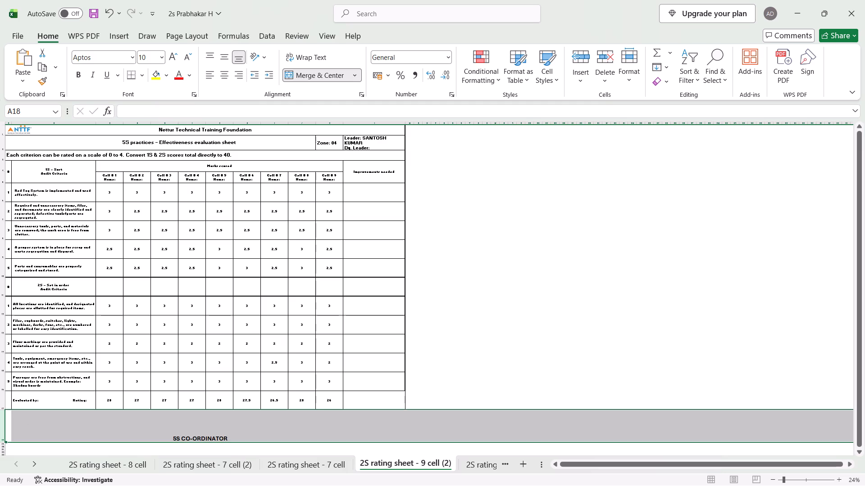
click(212, 76)
click(559, 255)
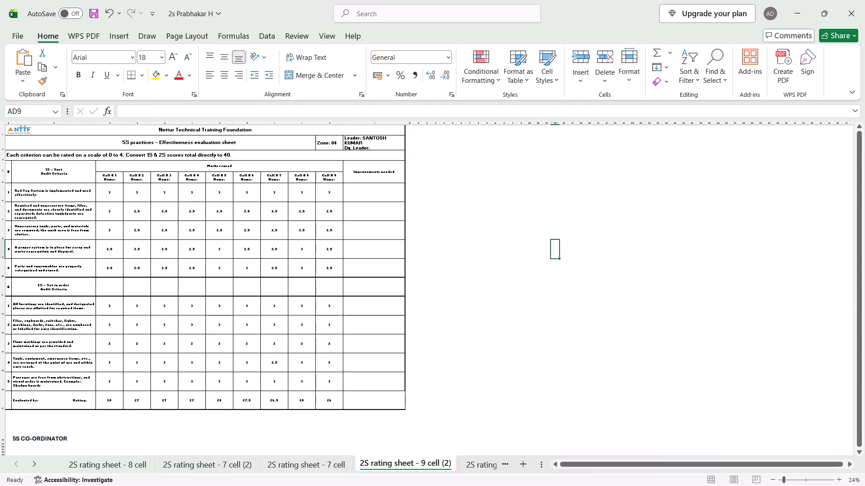
Apply an outline border around the merged 5S CO-ORDINATOR cell on the 9 cell (2) sheet.
click(346, 432)
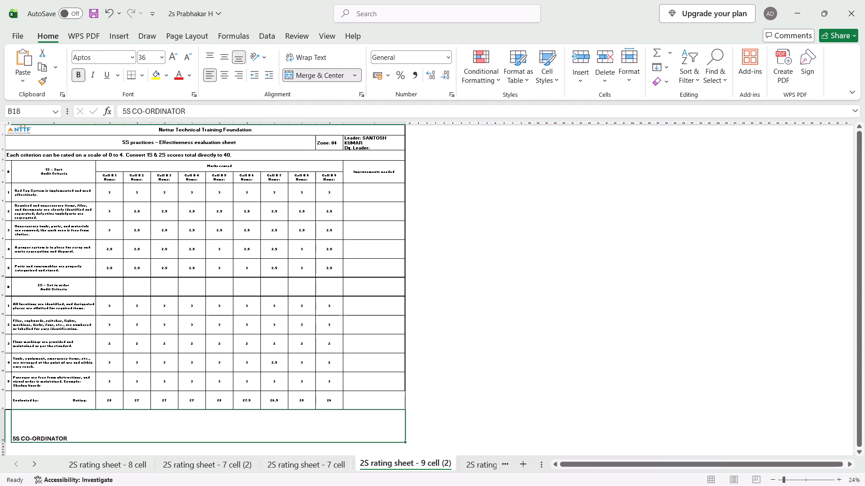
click(196, 93)
click(258, 38)
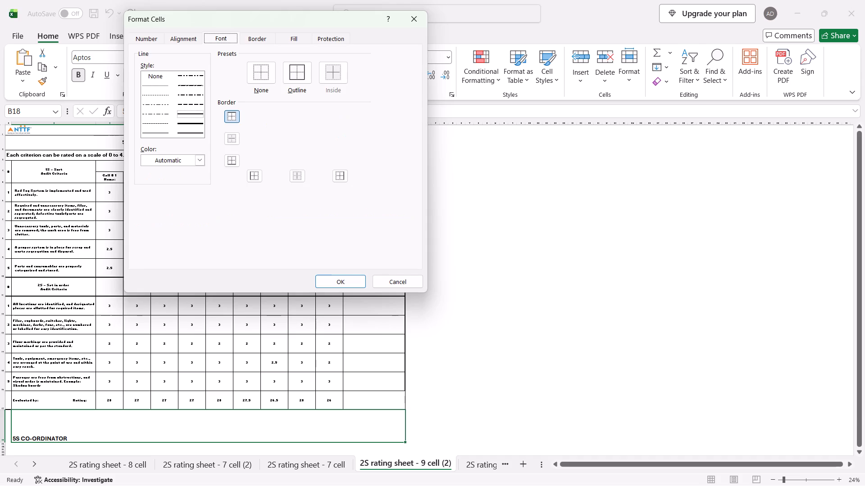
click(297, 68)
click(346, 278)
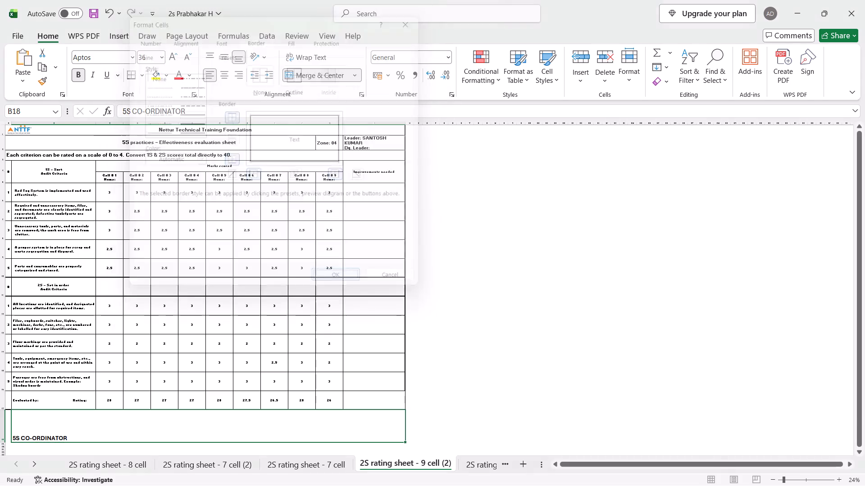
click(469, 311)
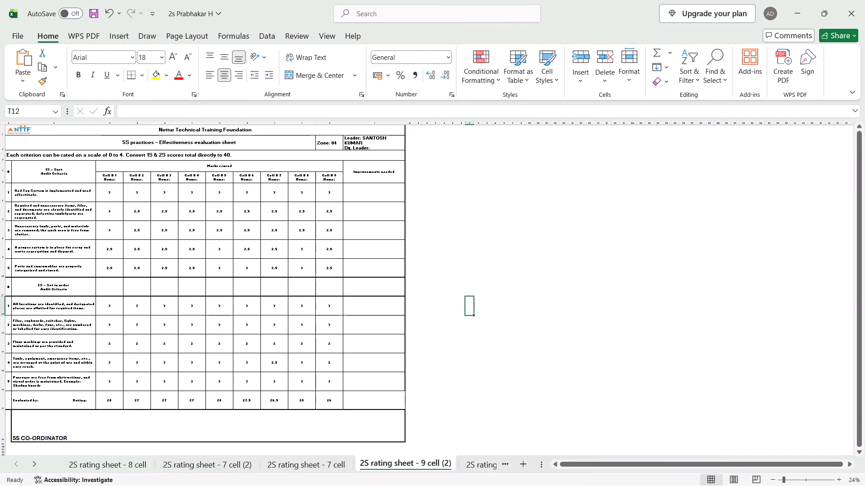
Increase the height of row 18 below the Evaluated by row on the 9 cell sheet for Zone 05.
click(481, 463)
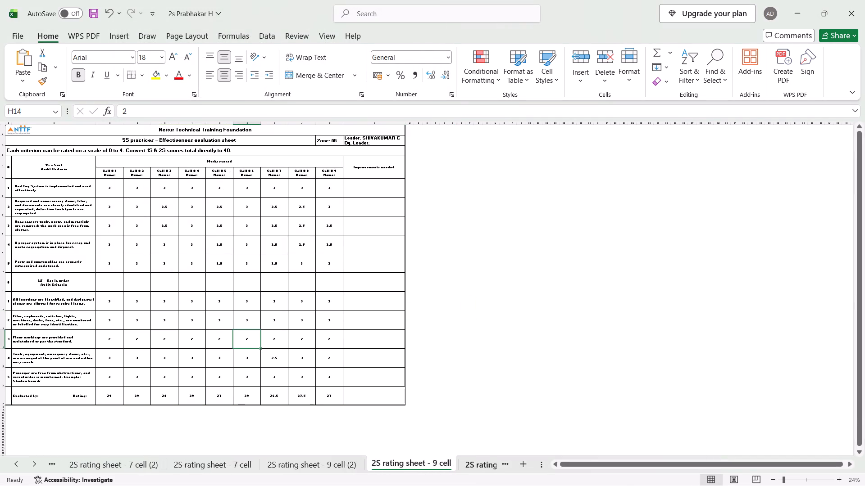
click(78, 414)
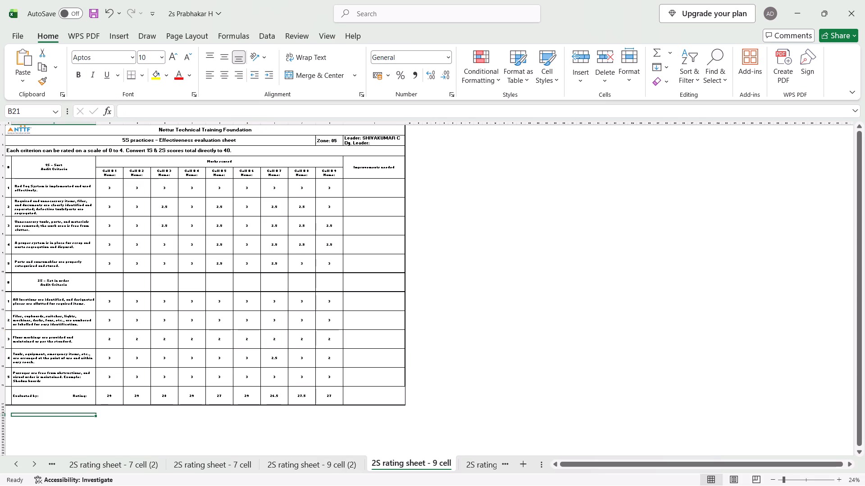
click(3, 408)
drag(3, 408, 0, 424)
Merge and center row 18 from B18 through the Improvements needed column on the 9 cell sheet and paste 5S CO-ORDINATOR into it.
click(30, 414)
drag(30, 414, 36, 414)
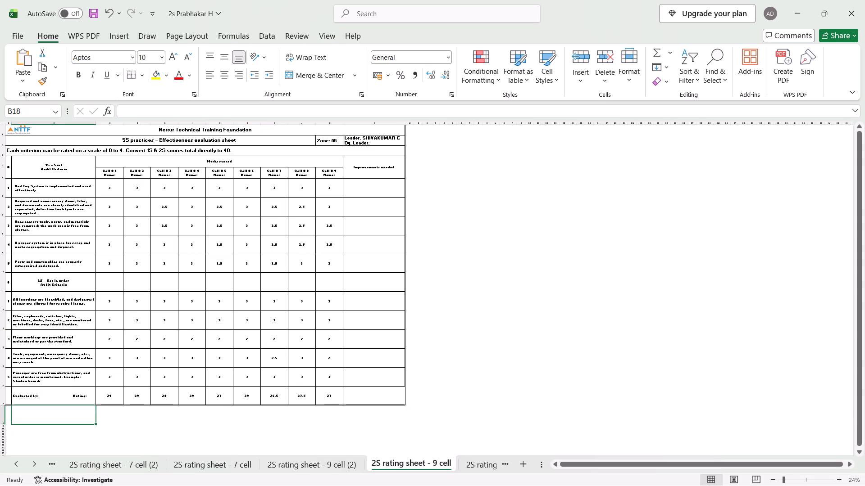
drag(36, 414, 375, 418)
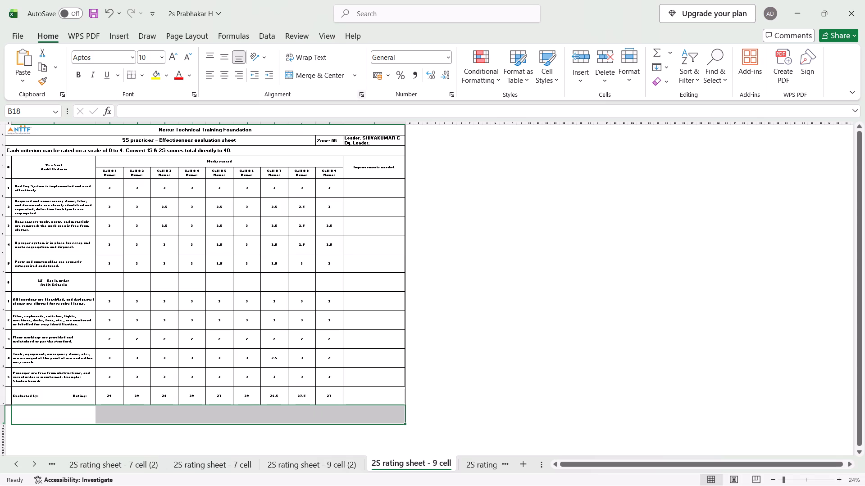
click(323, 79)
click(192, 112)
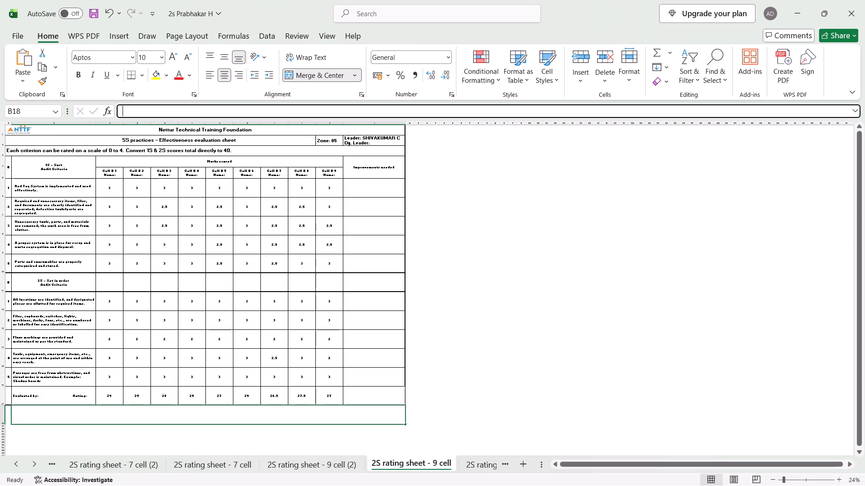
key(ctrl+v)
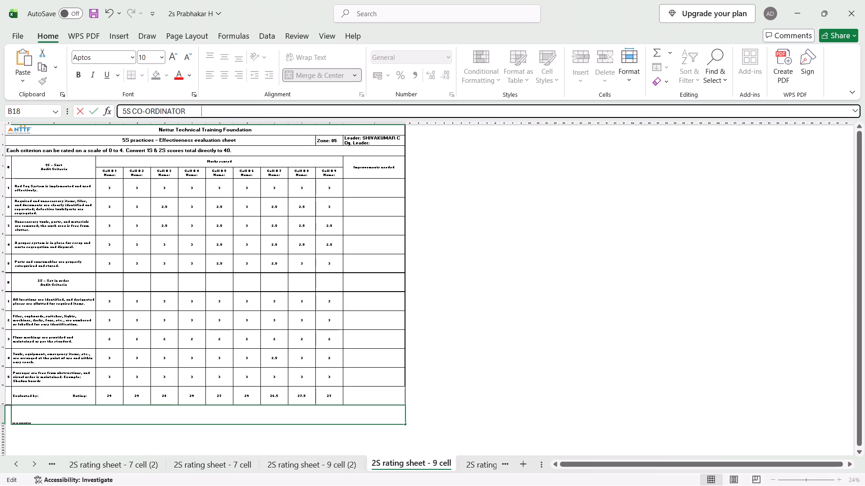
Make the 5S CO-ORDINATOR text in B18 of the 9 cell sheet bold at font size 36.
key(ctrl+a)
click(149, 55)
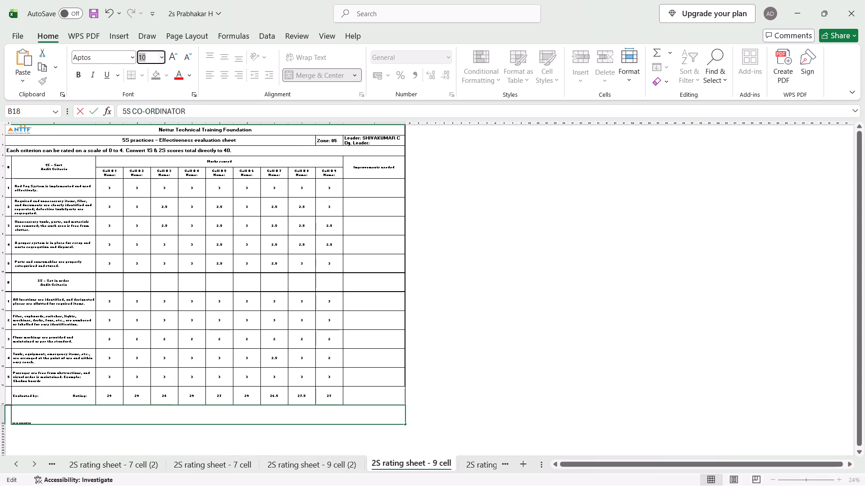
text(36)
key(Return)
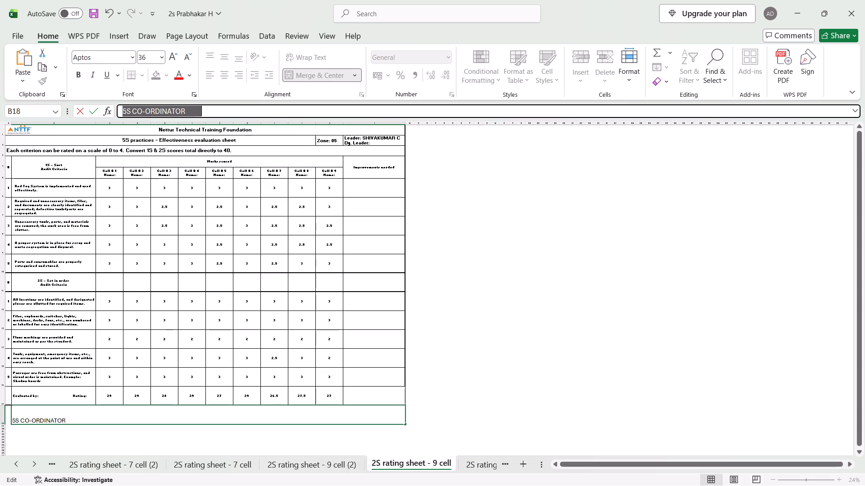
click(81, 72)
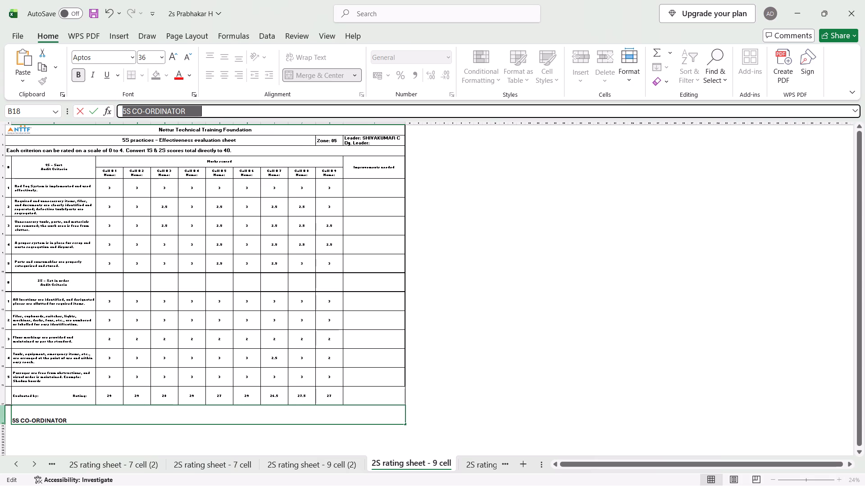
Increase the height of row 18, which holds the 5S CO-ORDINATOR text, on the 9 cell sheet for Zone 05.
click(6, 423)
drag(2, 423, 2, 432)
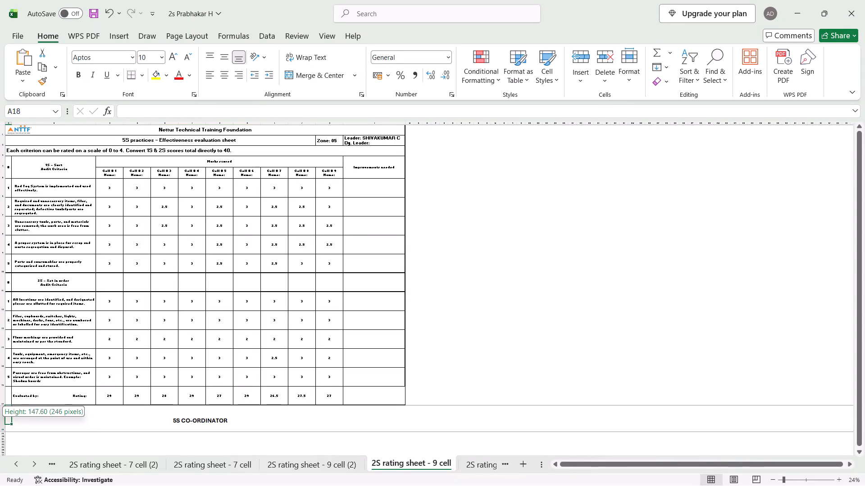
drag(2, 432, 2, 433)
Left-align the 5S CO-ORDINATOR text in merged cell B18 of the 9 cell sheet and save the workbook.
click(212, 75)
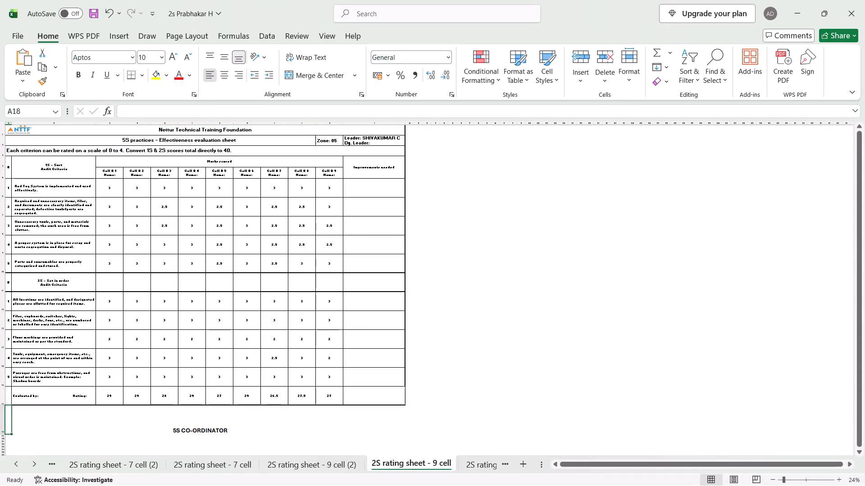
click(193, 413)
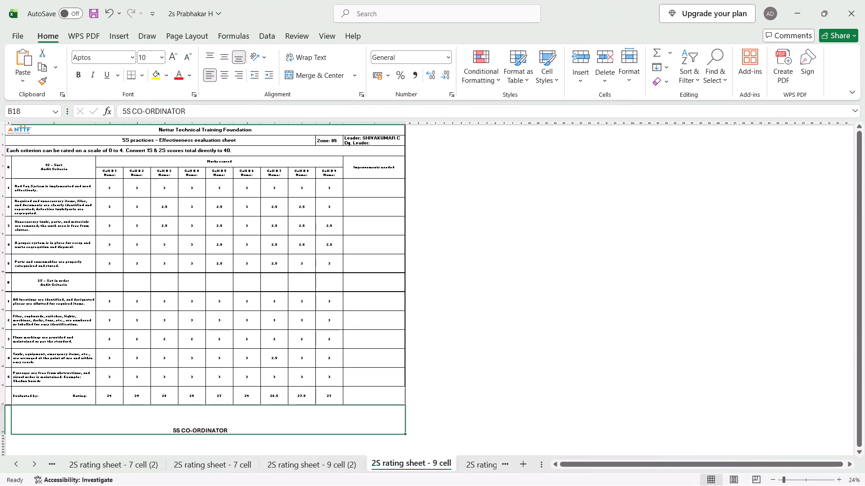
click(203, 73)
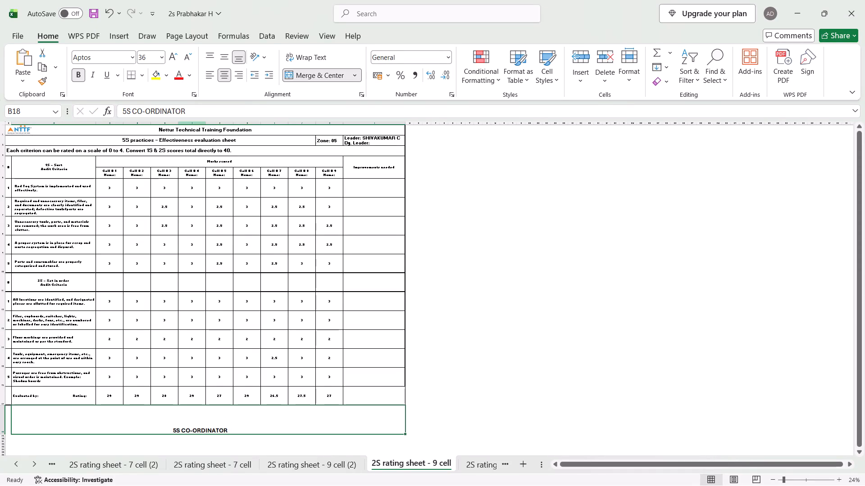
click(206, 74)
click(341, 220)
key(ctrl+s)
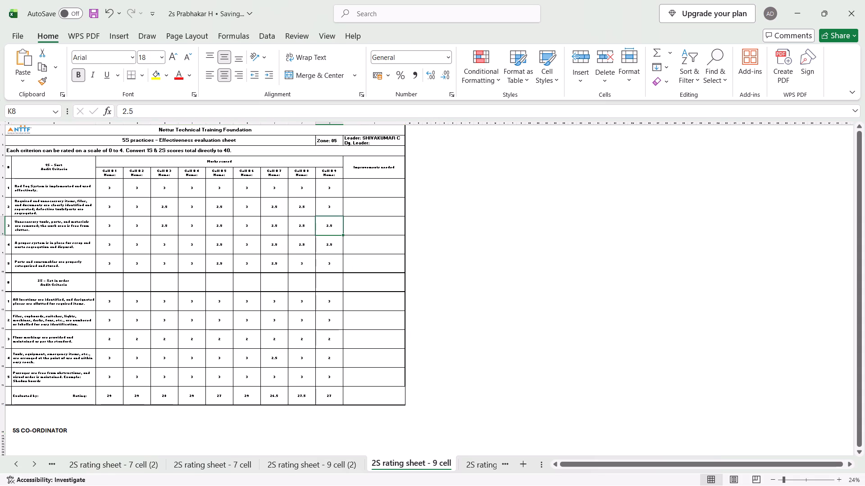
On the 4 cell sheet, remove extra spaces in B17 so Evaluated by: and Rating: fit on one line.
click(482, 468)
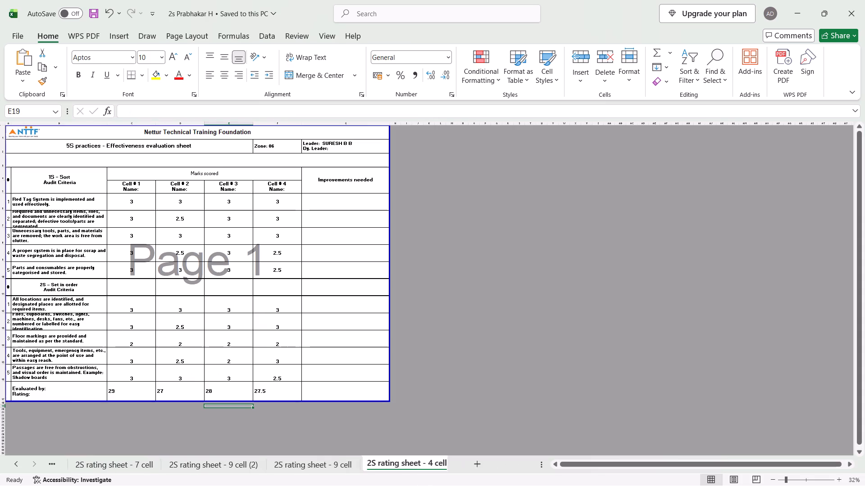
click(42, 404)
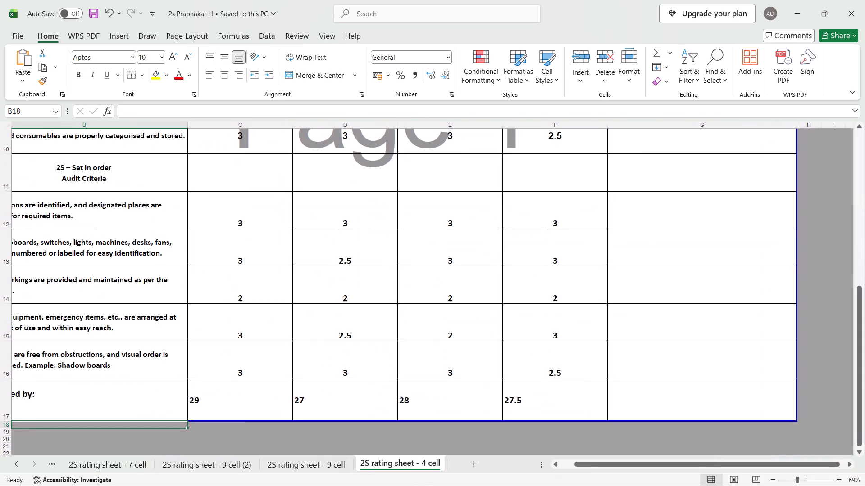
scroll(76, 403, right, 2)
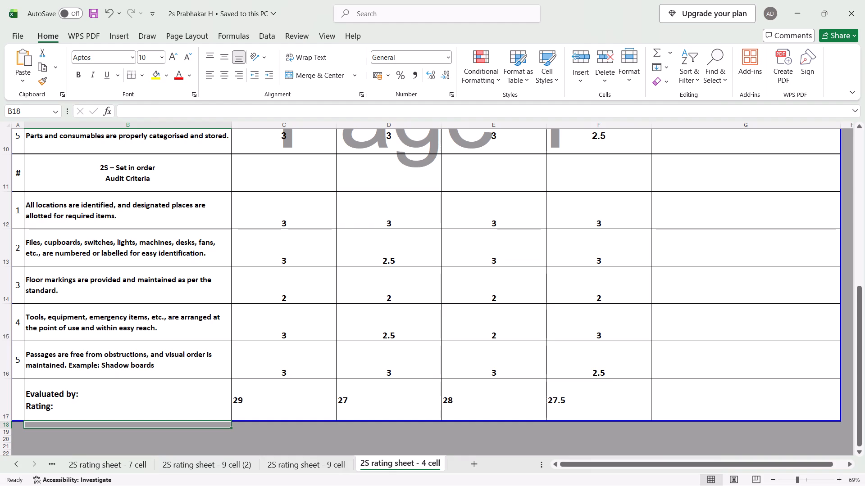
click(73, 414)
click(240, 112)
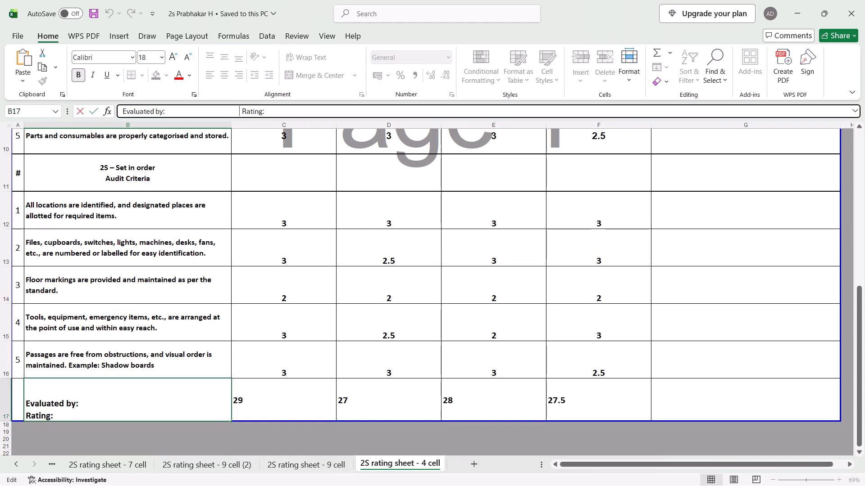
key(BackSpace)
key(BackSpace)
key(BackSpace)
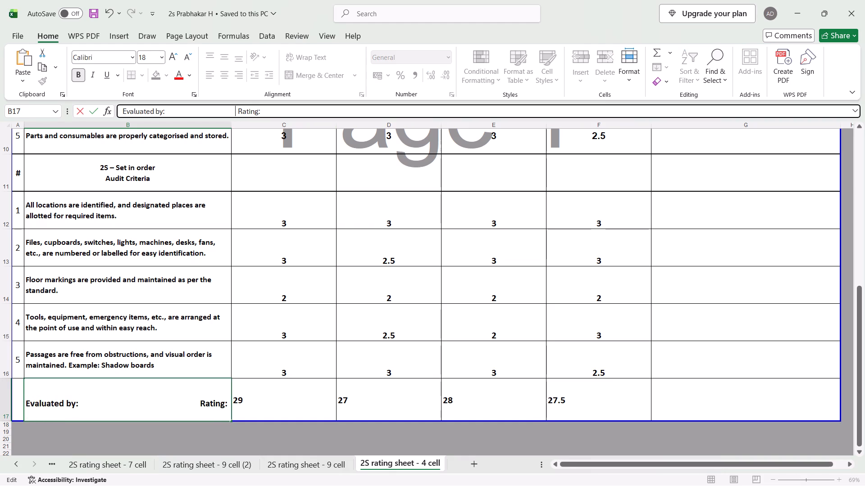
click(71, 447)
Increase the height of row 18 below the Evaluated by row on the 4 cell sheet.
drag(7, 428, 5, 441)
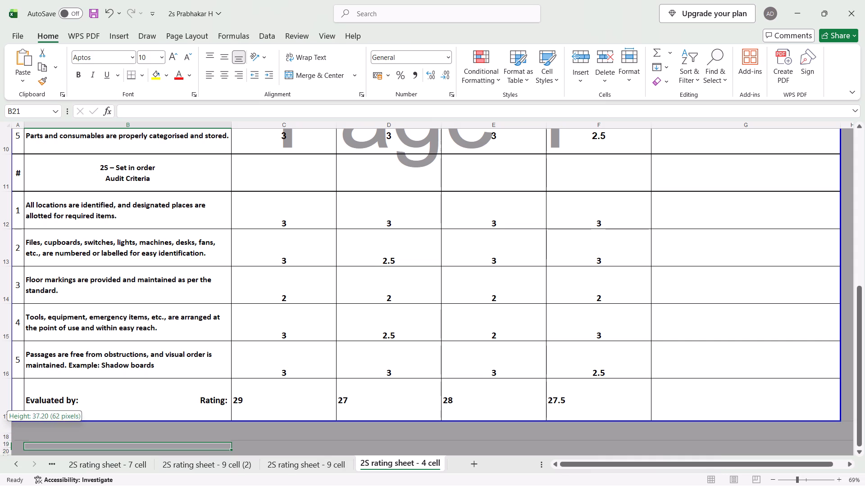
drag(5, 441, 5, 445)
drag(5, 445, 5, 471)
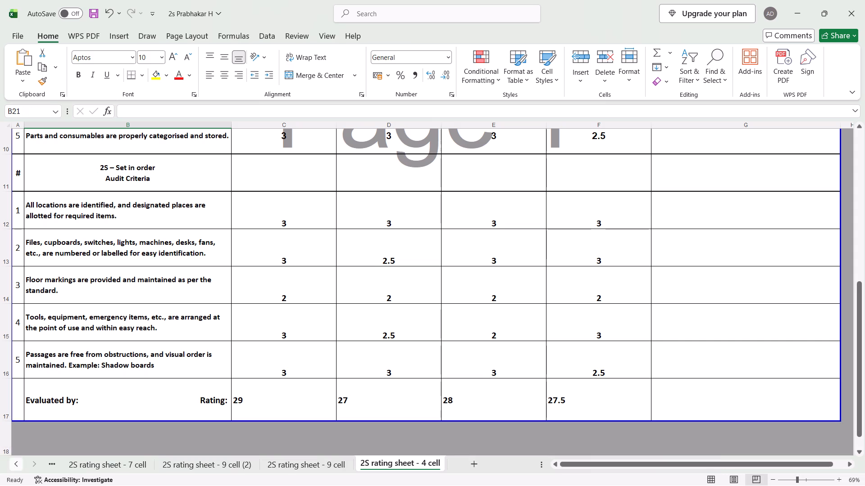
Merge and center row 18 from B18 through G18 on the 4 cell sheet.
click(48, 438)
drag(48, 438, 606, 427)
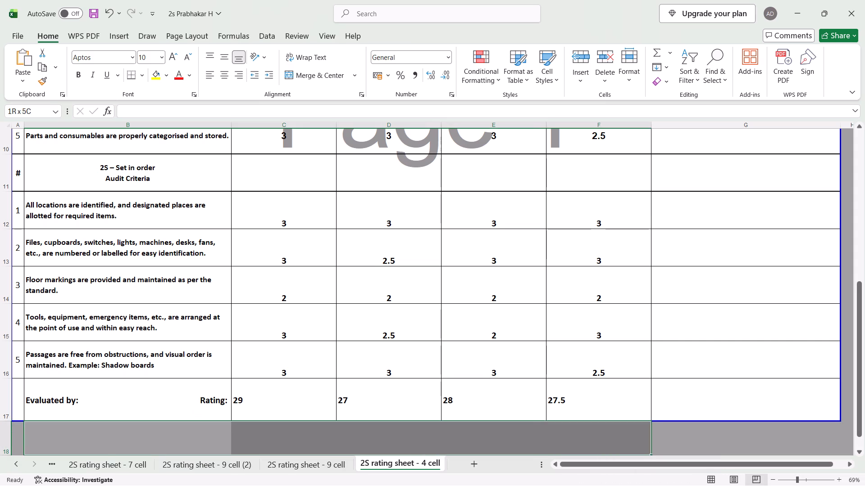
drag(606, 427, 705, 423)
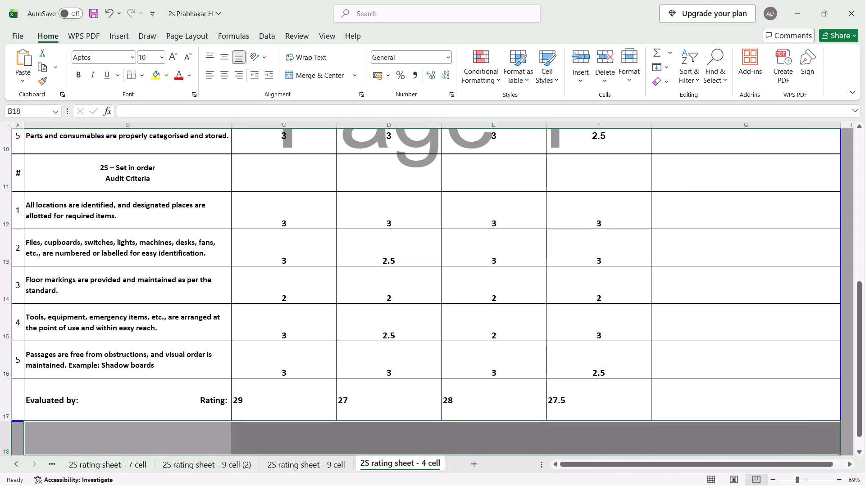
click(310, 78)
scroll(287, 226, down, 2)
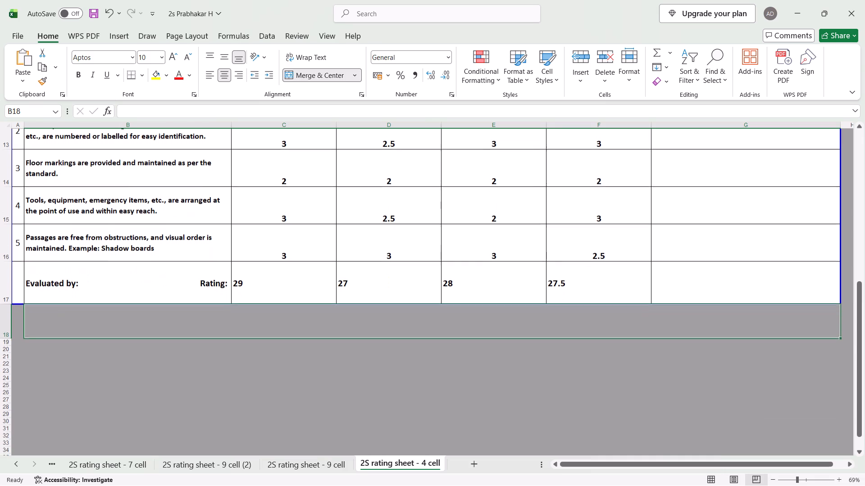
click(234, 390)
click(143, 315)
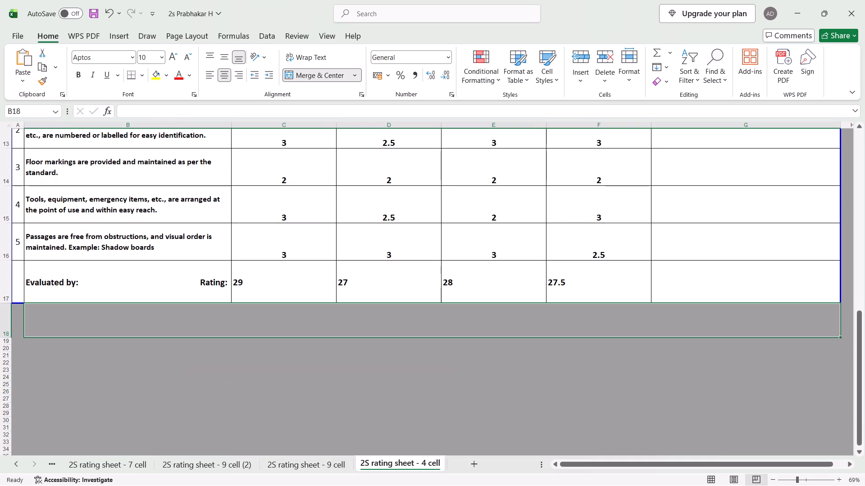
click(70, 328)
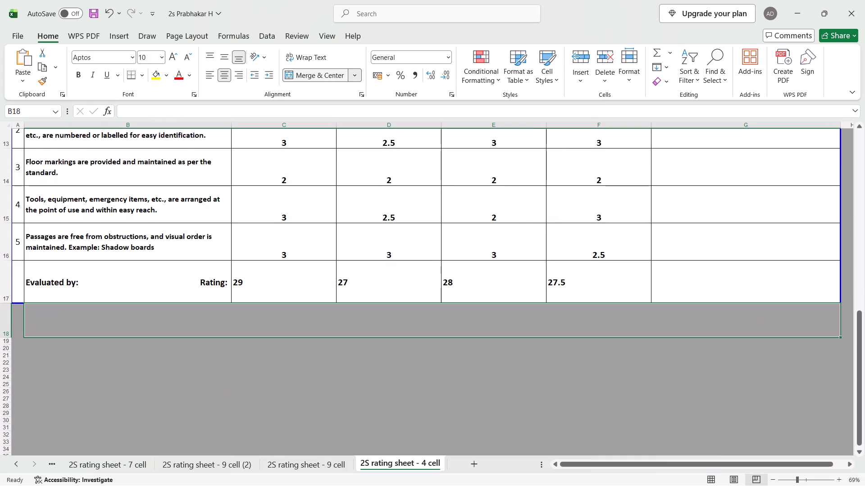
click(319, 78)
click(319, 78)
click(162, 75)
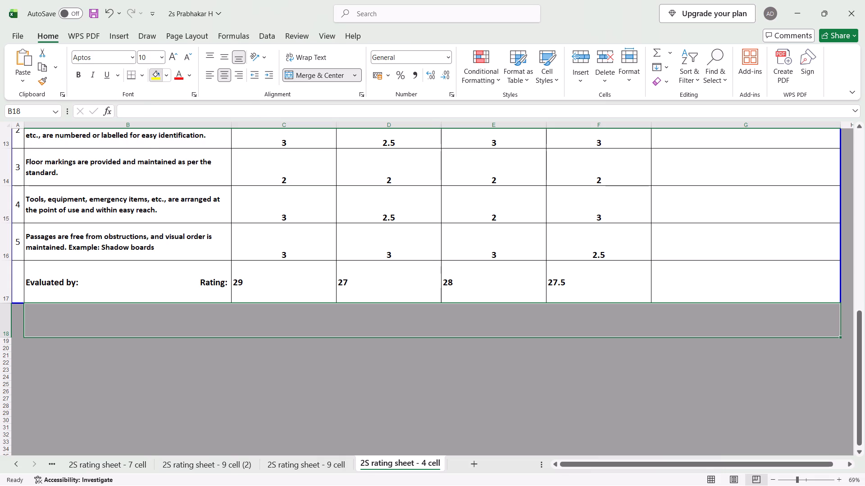
Examine the border and alignment settings of the Evaluated by row from B17 through G17 on the 4 cell sheet.
click(166, 281)
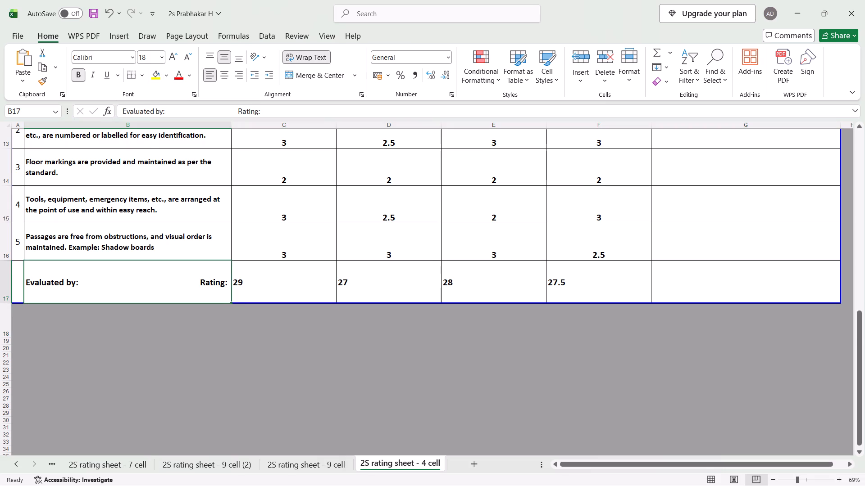
right_click(166, 281)
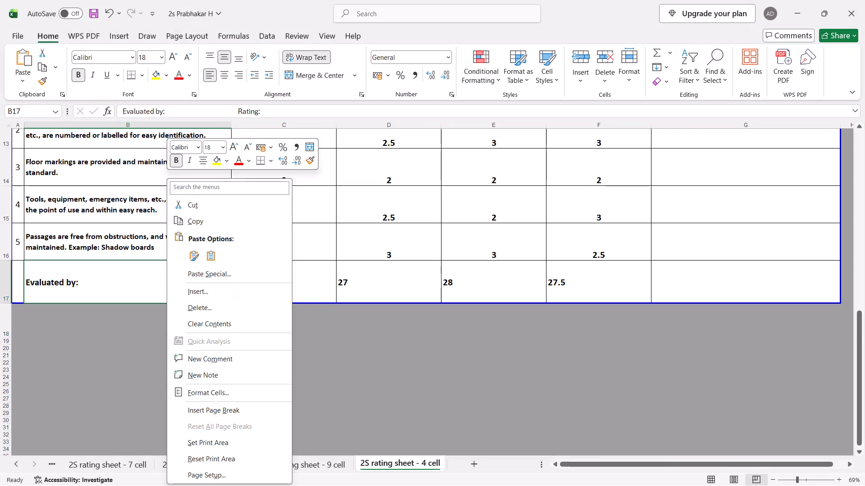
click(122, 284)
drag(122, 284, 583, 298)
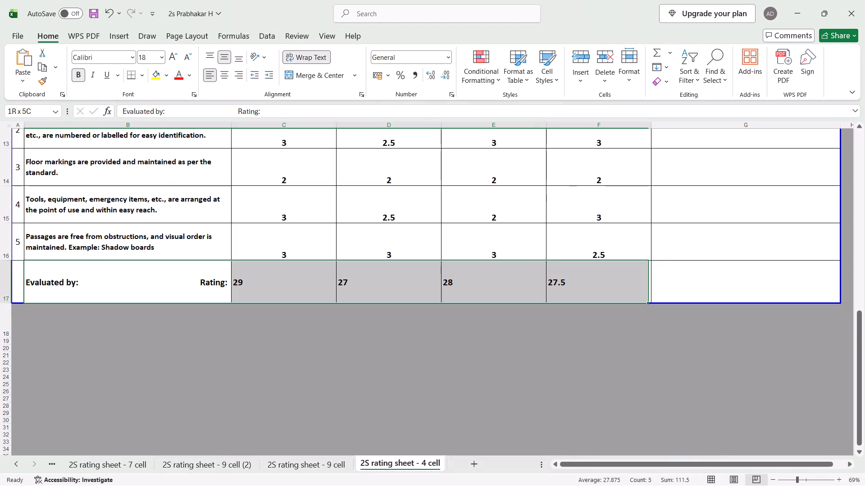
drag(583, 298, 689, 293)
right_click(689, 293)
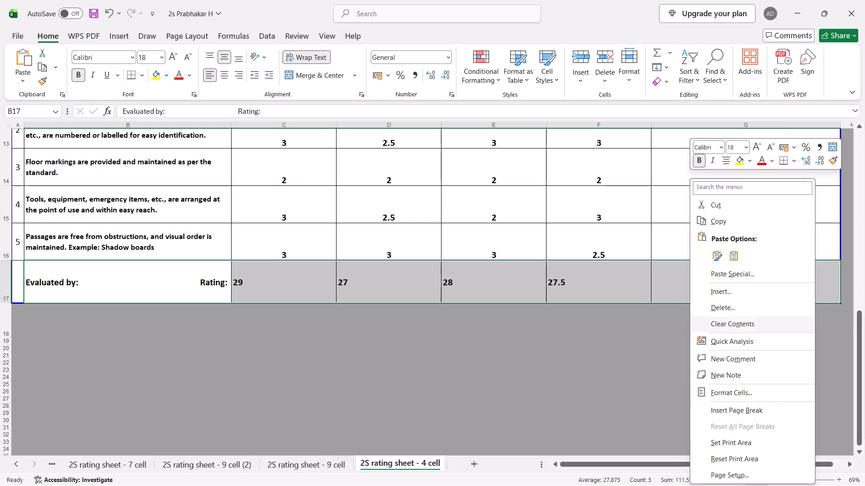
scroll(709, 341, down, 1)
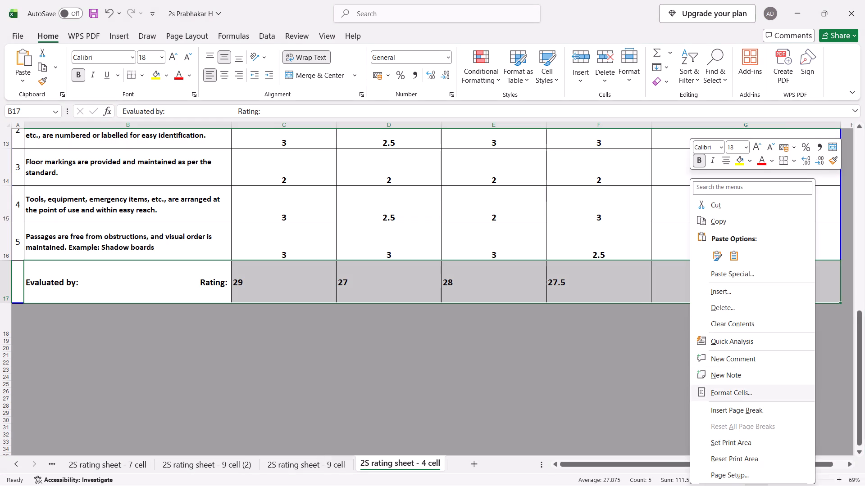
click(725, 394)
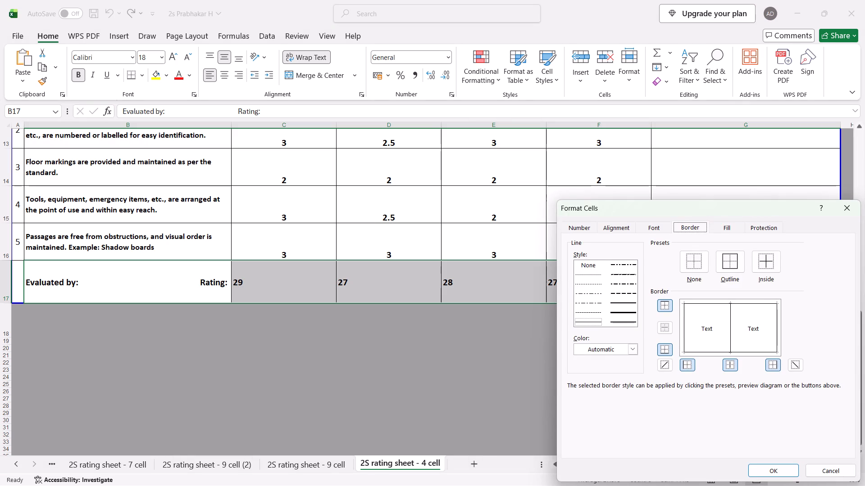
click(631, 228)
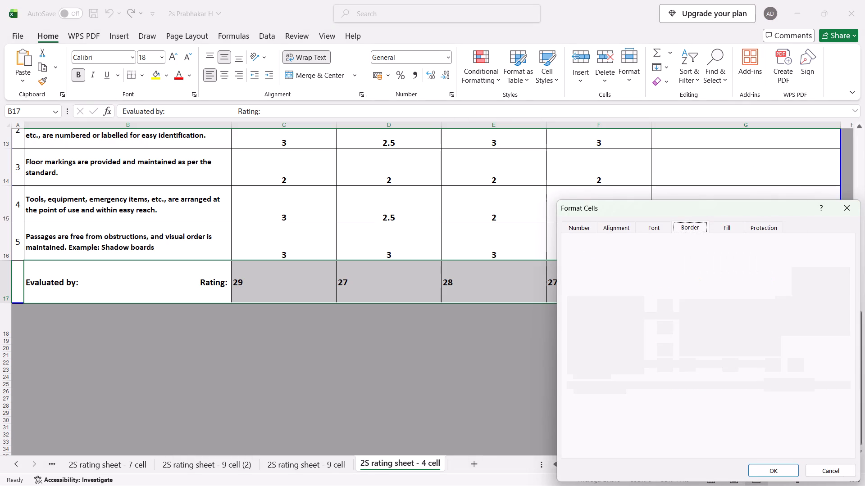
click(850, 213)
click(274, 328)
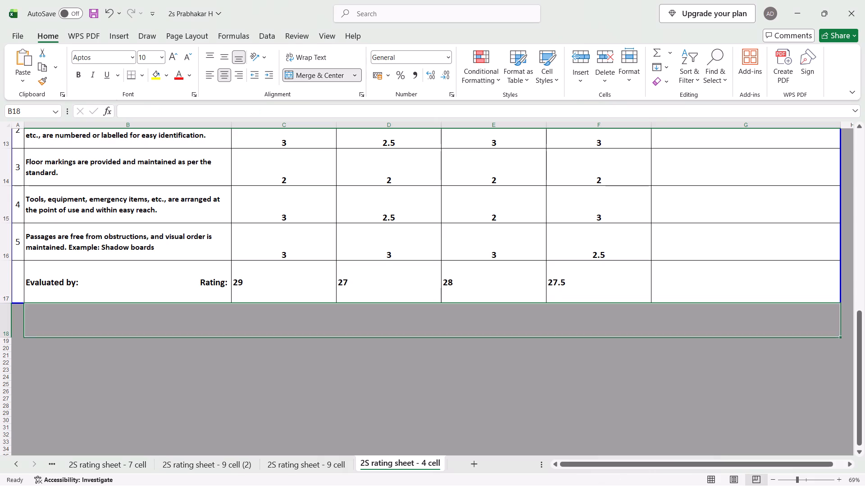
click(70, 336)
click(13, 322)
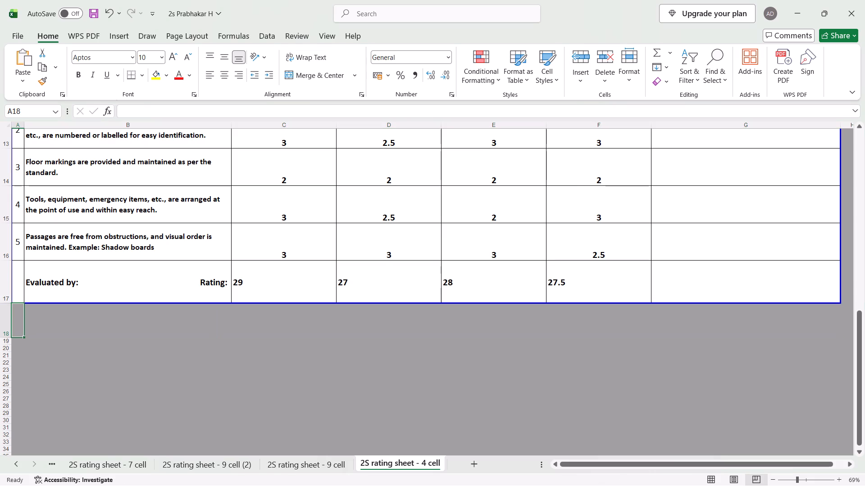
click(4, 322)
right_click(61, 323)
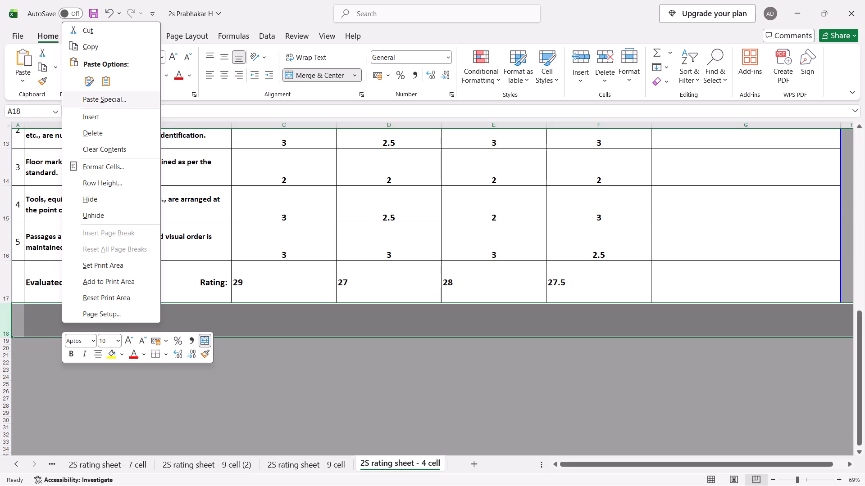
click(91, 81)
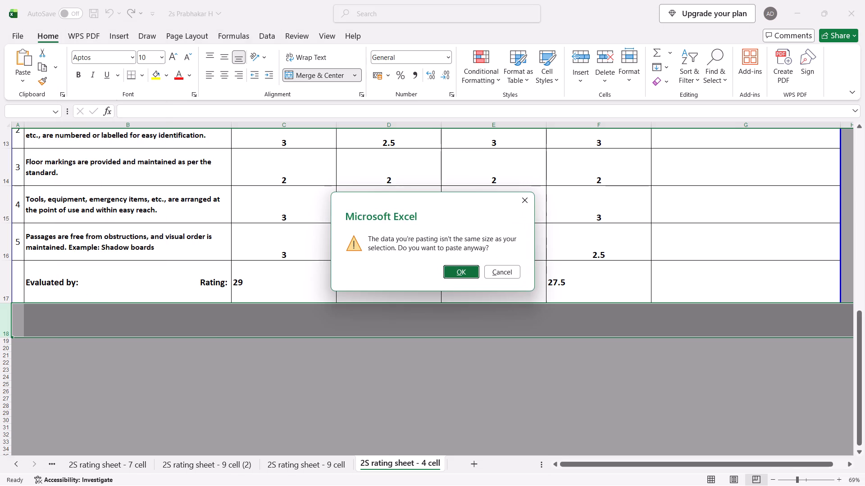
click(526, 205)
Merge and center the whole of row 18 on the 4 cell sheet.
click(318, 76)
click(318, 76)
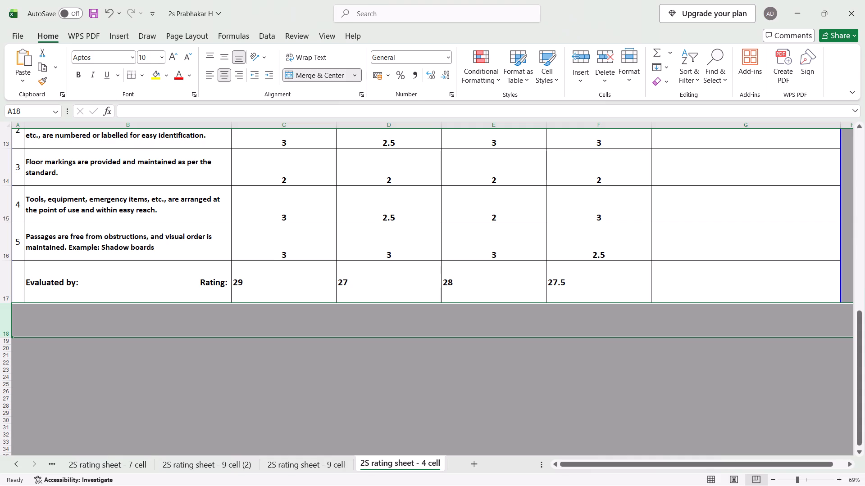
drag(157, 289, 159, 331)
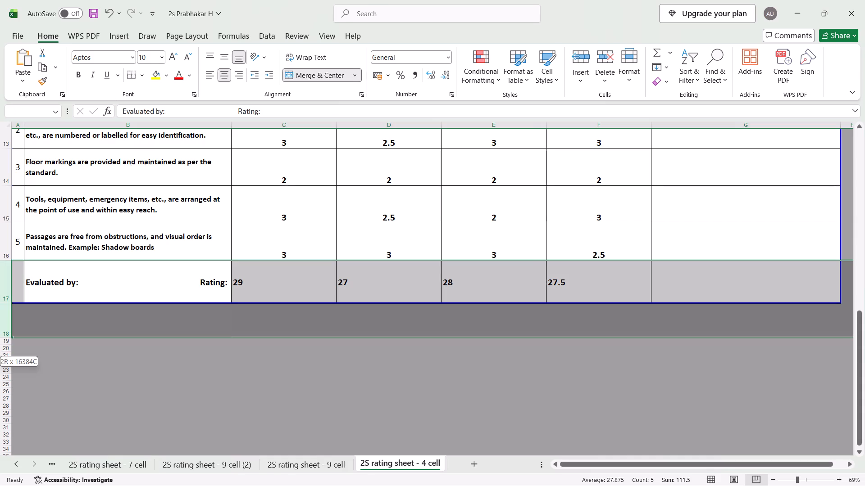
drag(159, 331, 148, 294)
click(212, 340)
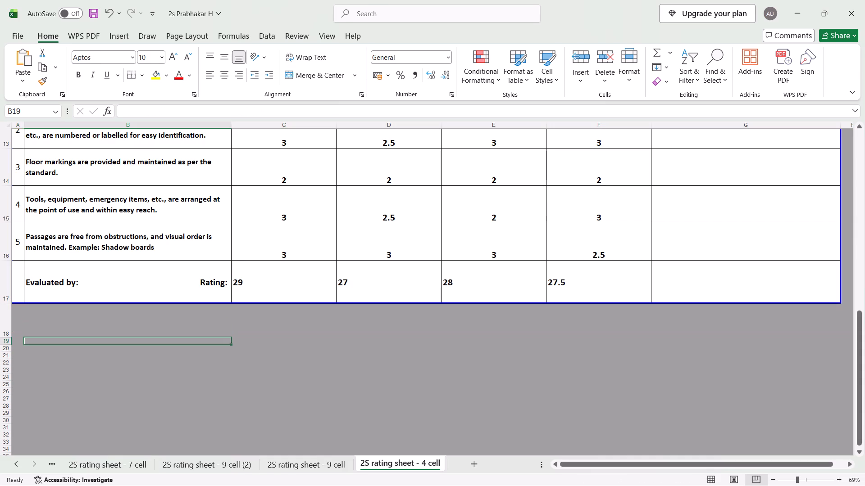
Unmerge row 18 below the Evaluated by row on the 4 cell sheet.
click(216, 316)
click(310, 79)
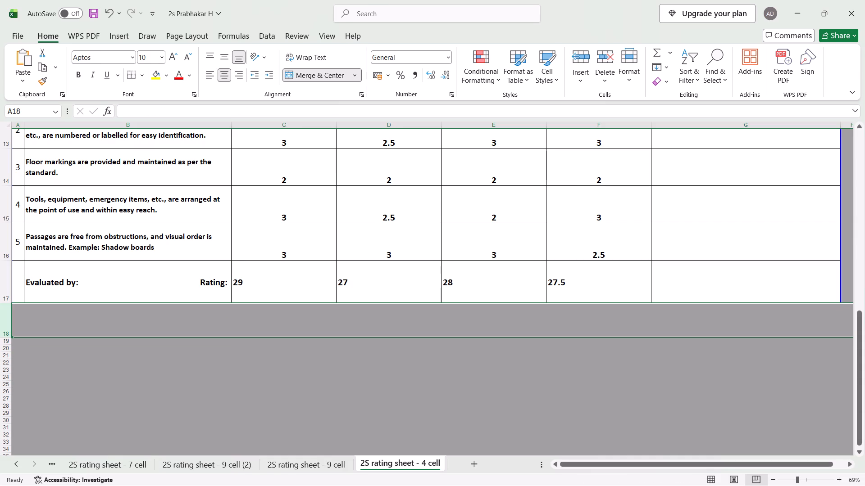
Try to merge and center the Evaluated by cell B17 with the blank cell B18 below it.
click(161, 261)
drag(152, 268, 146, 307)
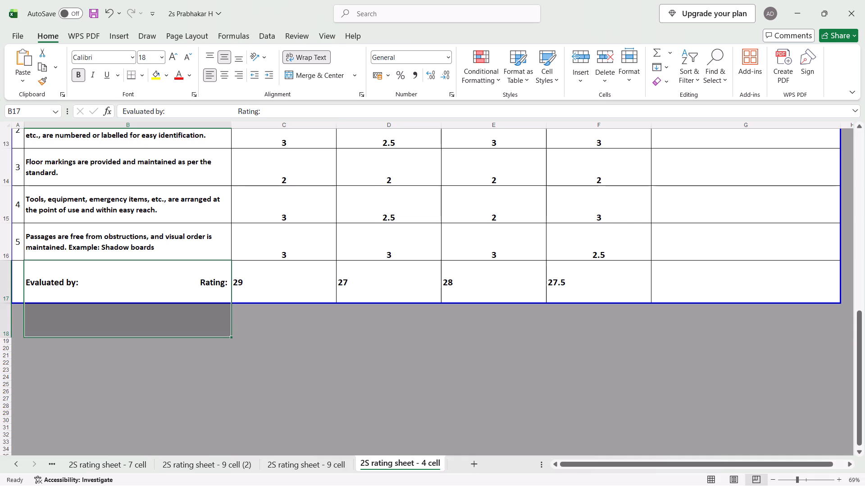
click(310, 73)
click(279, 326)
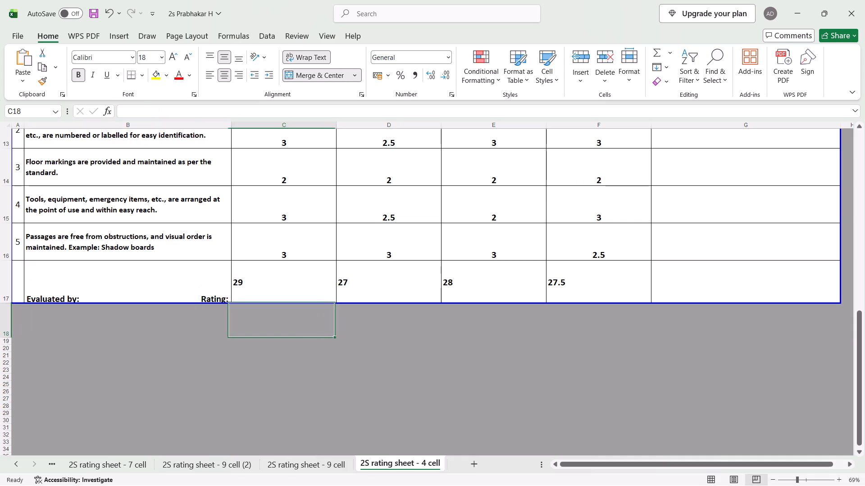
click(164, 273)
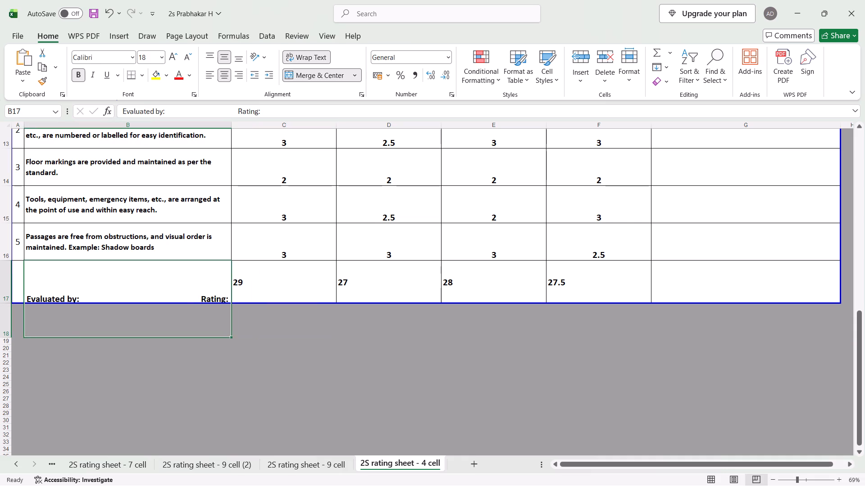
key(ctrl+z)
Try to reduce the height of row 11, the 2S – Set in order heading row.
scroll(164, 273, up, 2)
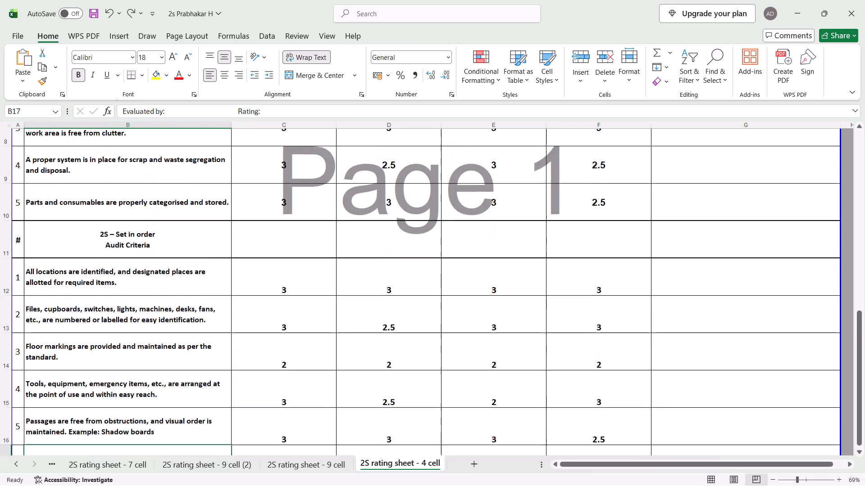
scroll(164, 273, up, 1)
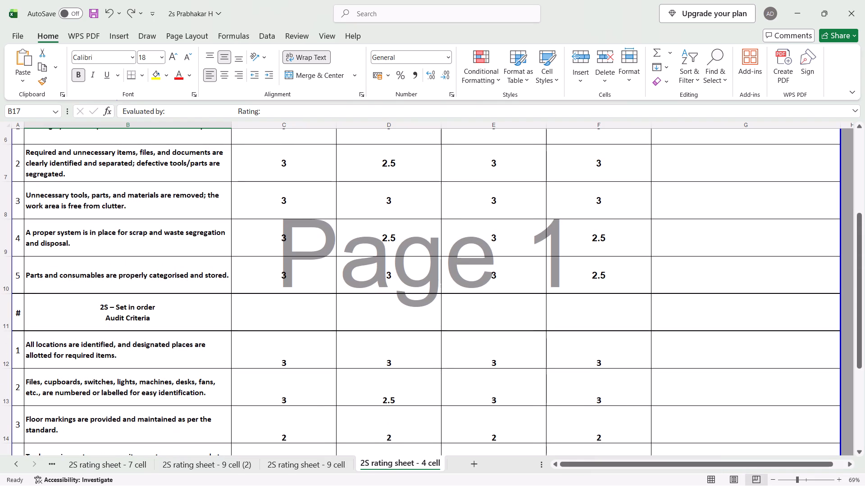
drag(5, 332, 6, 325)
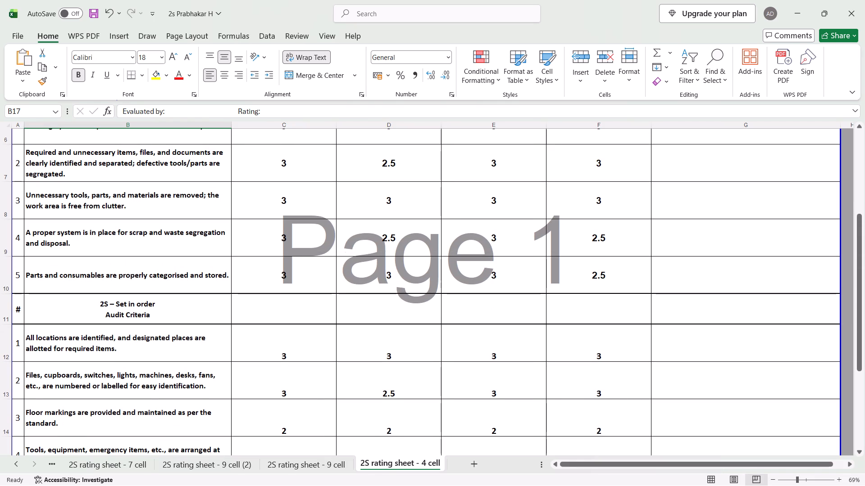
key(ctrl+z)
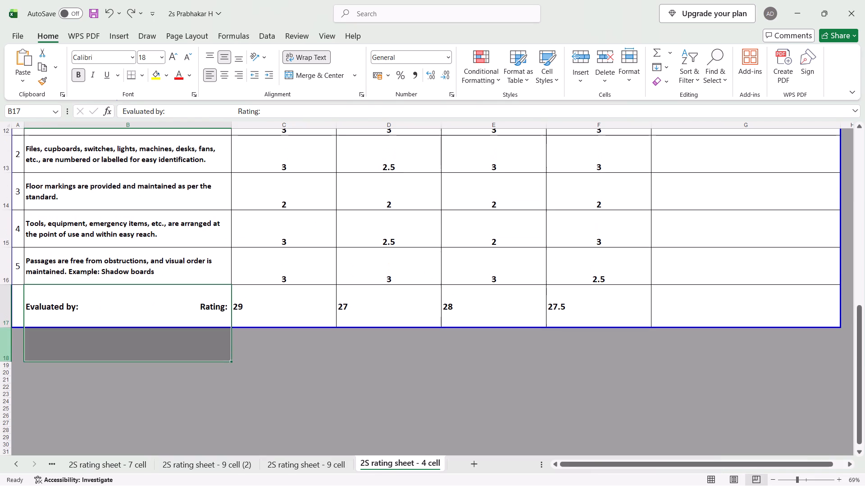
Slightly reduce the height of row 11, the 2S – Set in order heading row.
scroll(6, 325, up, 2)
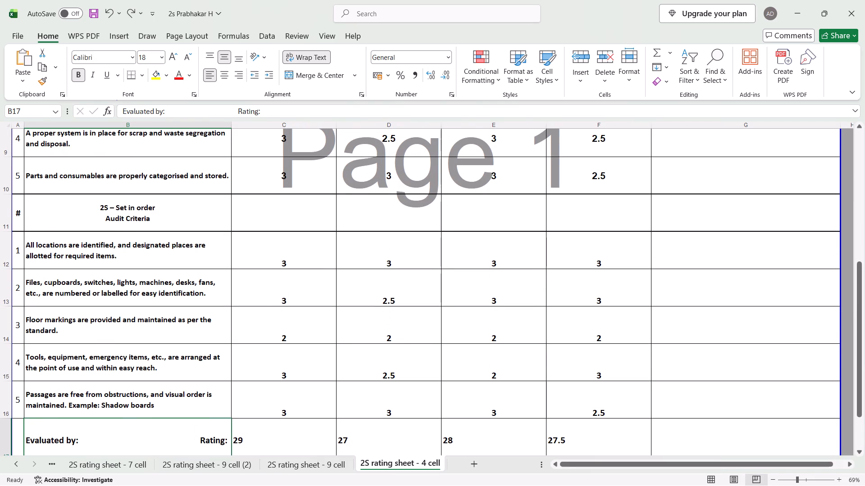
drag(6, 230, 5, 222)
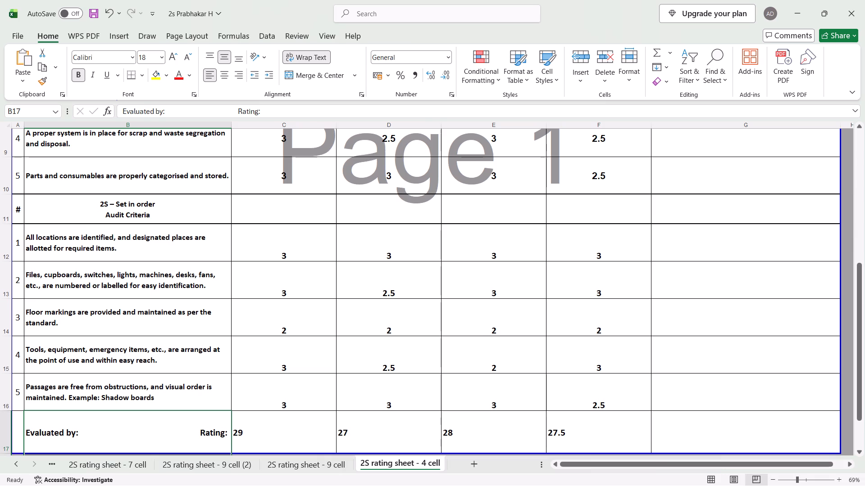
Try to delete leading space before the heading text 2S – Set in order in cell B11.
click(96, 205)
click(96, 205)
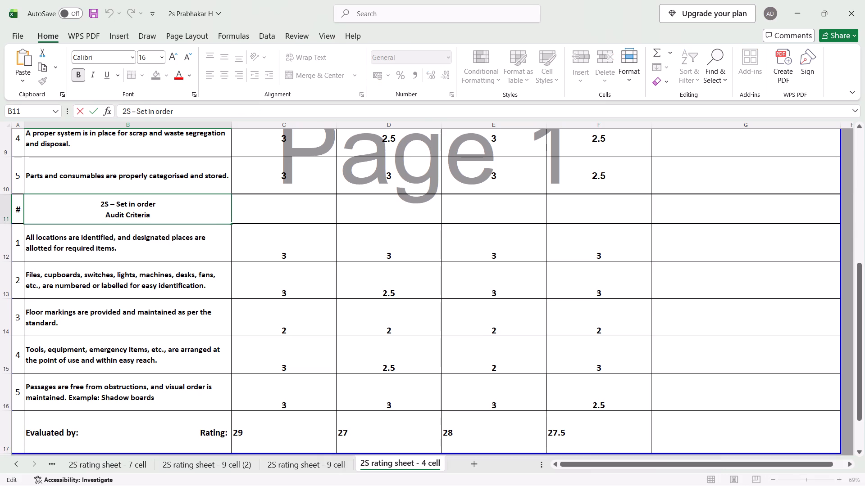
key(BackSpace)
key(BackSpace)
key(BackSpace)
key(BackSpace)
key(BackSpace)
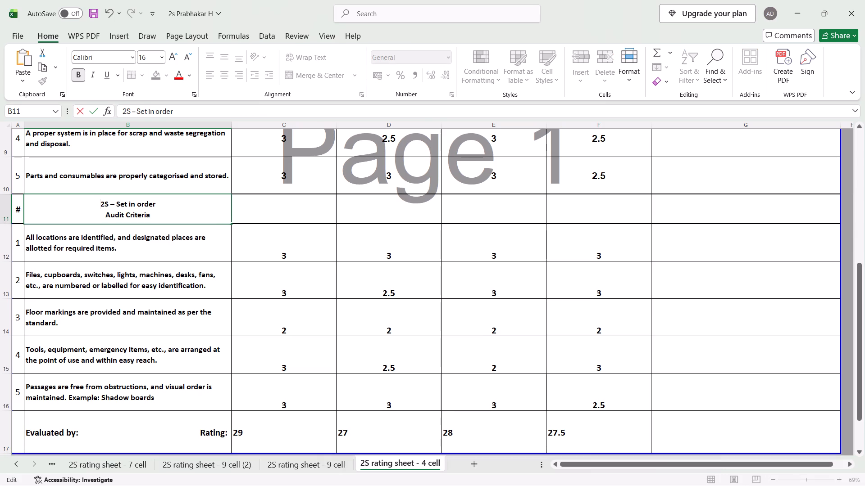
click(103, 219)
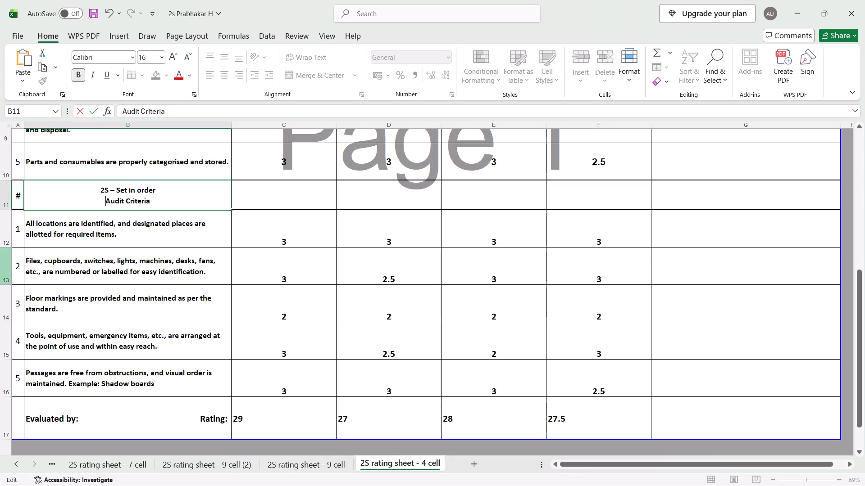
Slightly reduce the heights of rows 12 through 17, from the first 2S criterion to the Evaluated by row.
click(7, 243)
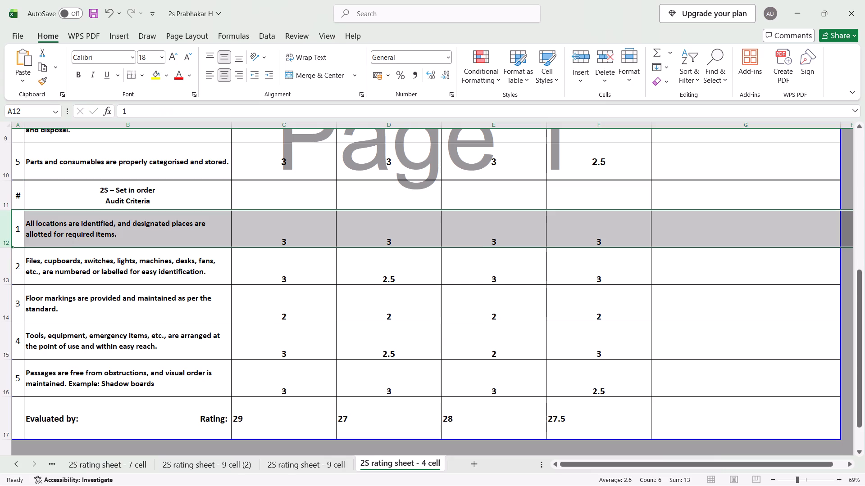
drag(7, 246, 8, 241)
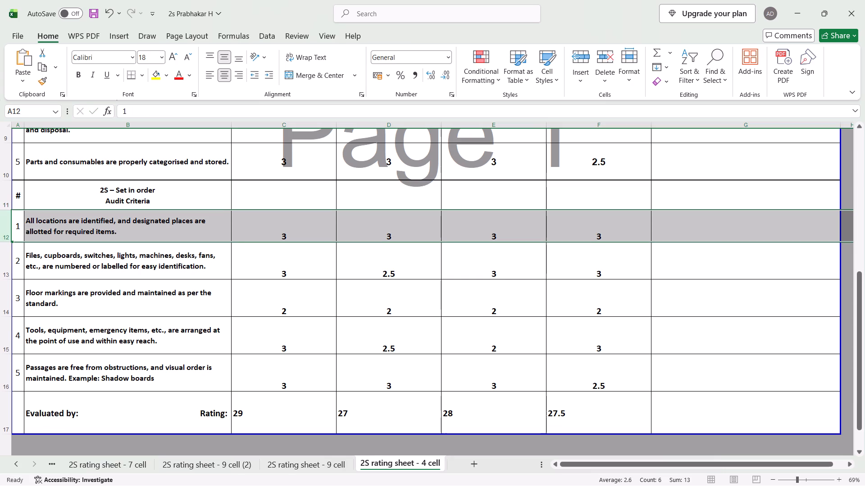
drag(11, 279, 11, 276)
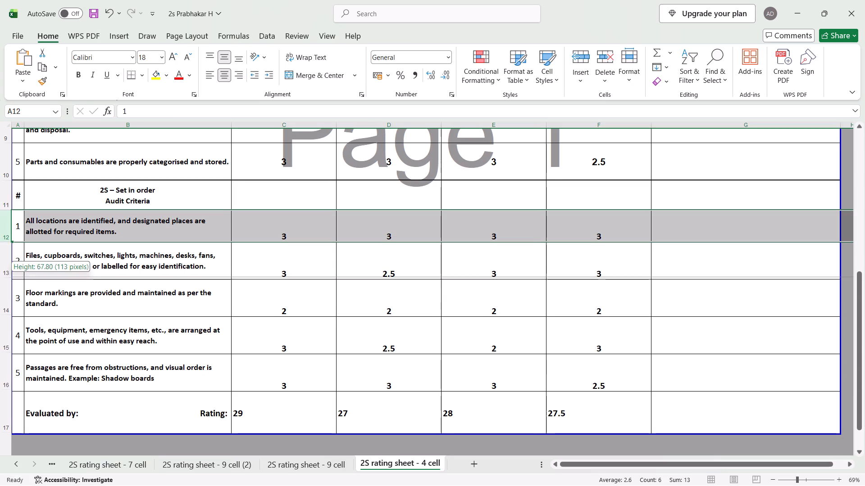
drag(11, 276, 12, 272)
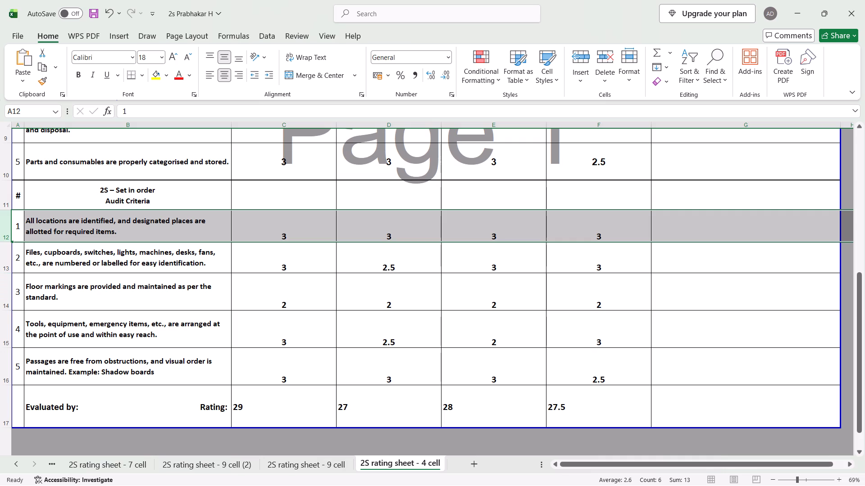
drag(8, 310, 7, 304)
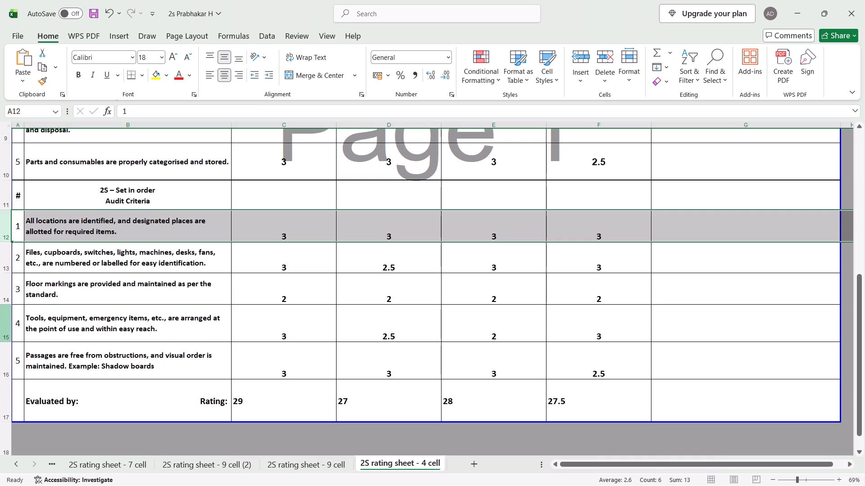
drag(8, 342, 5, 333)
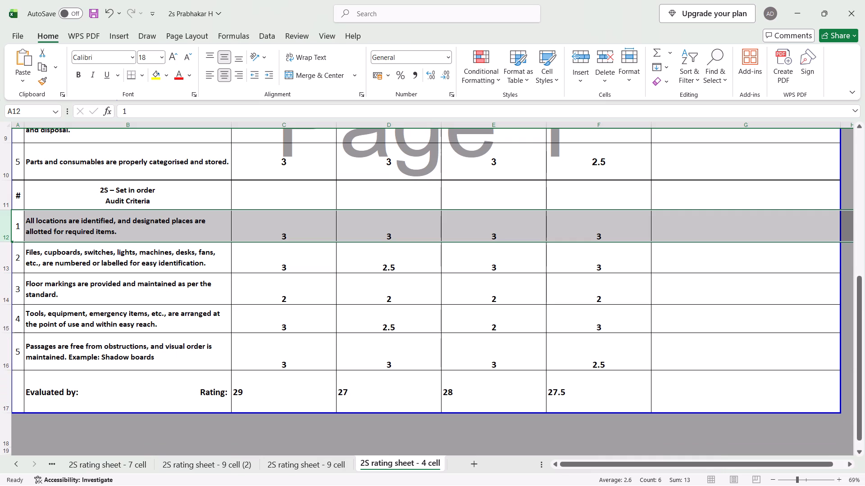
drag(5, 371, 5, 366)
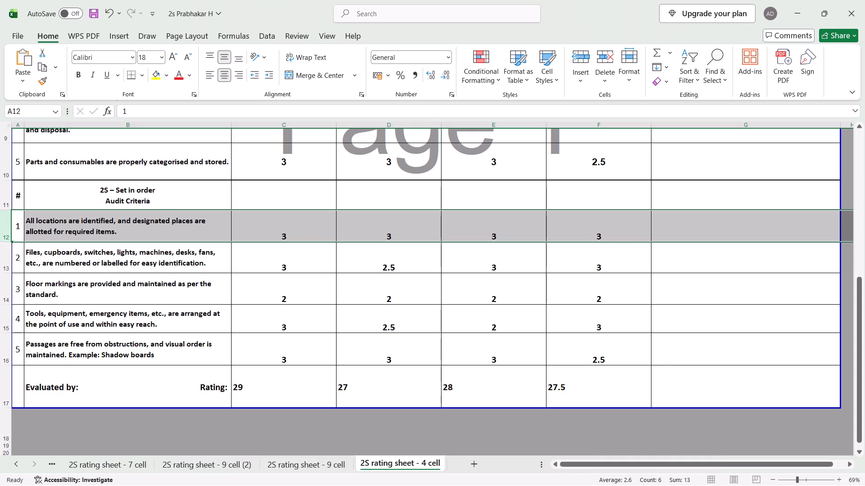
drag(7, 410, 6, 400)
Reduce the heights of header rows 5, 4 and 2, making the Marks scored row 4 about 39 points high.
scroll(6, 400, up, 3)
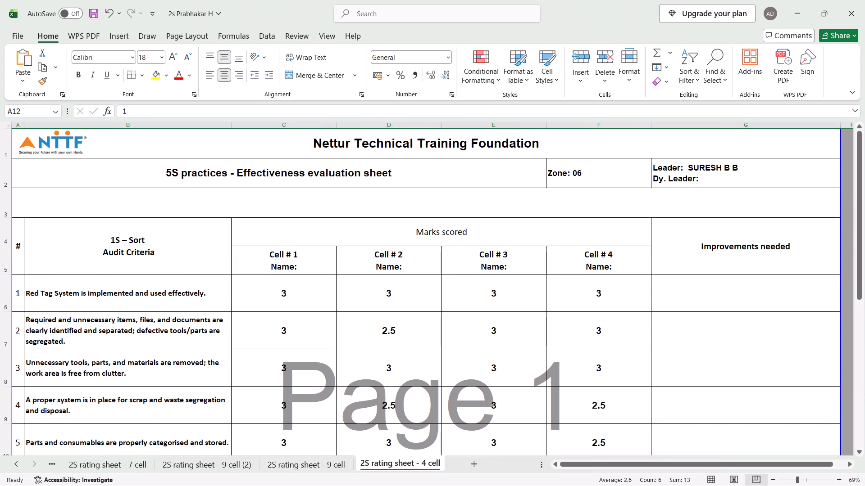
drag(7, 275, 6, 264)
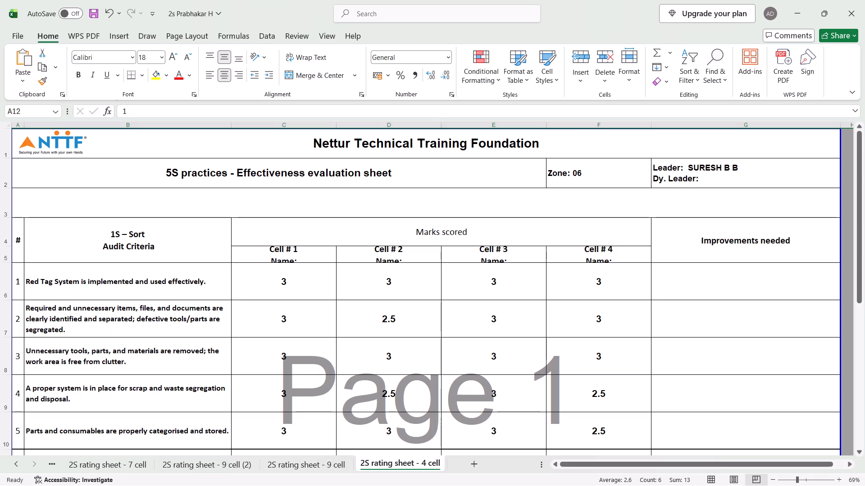
drag(11, 247, 8, 239)
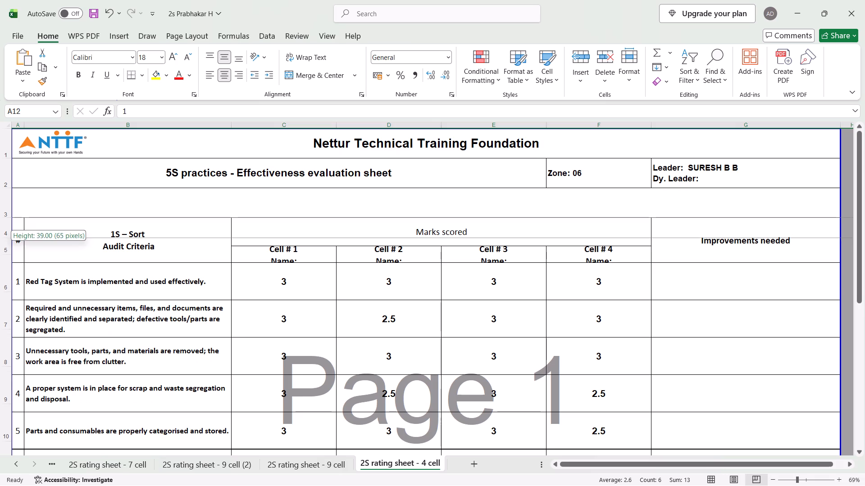
drag(8, 239, 8, 240)
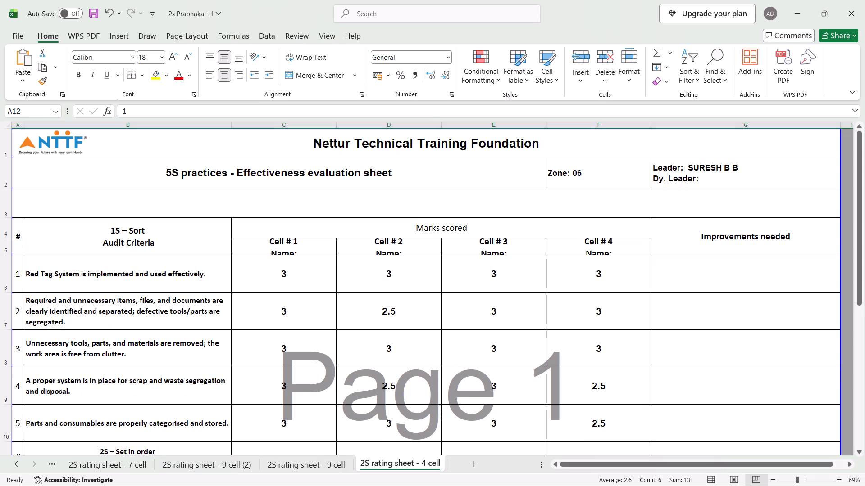
drag(5, 187, 5, 180)
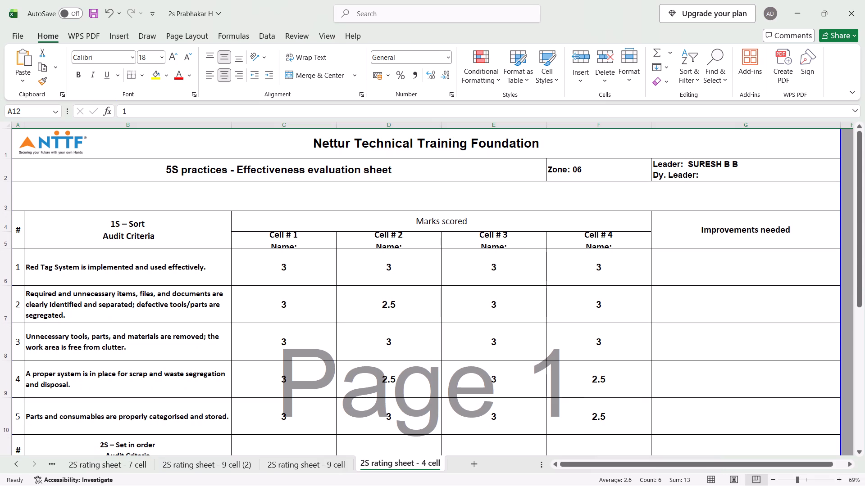
click(4, 160)
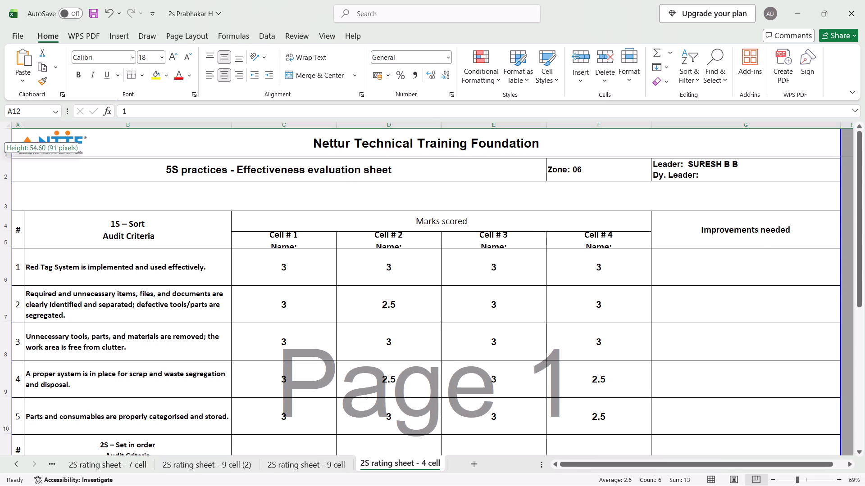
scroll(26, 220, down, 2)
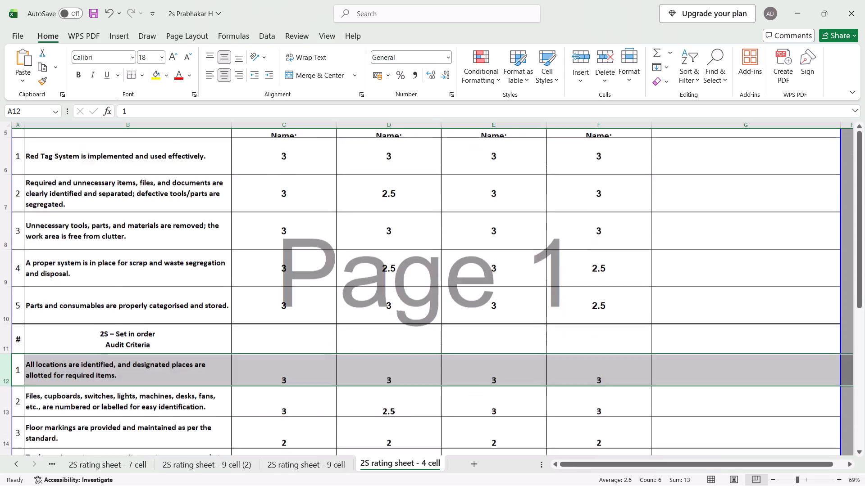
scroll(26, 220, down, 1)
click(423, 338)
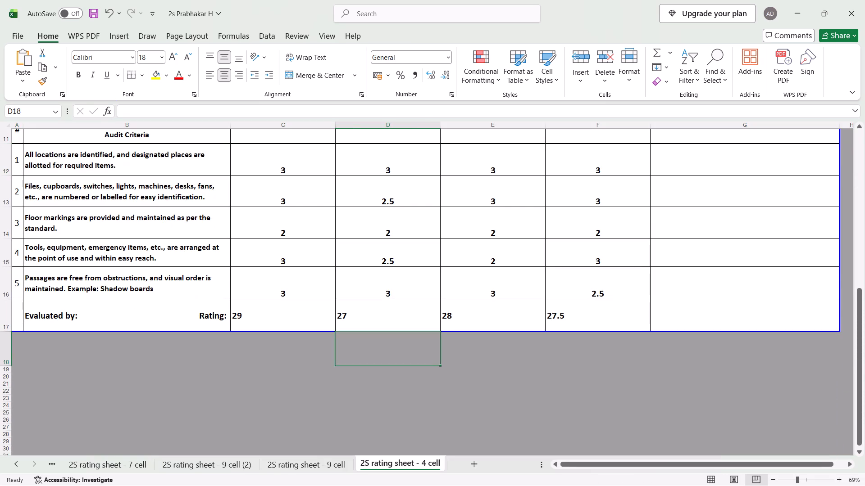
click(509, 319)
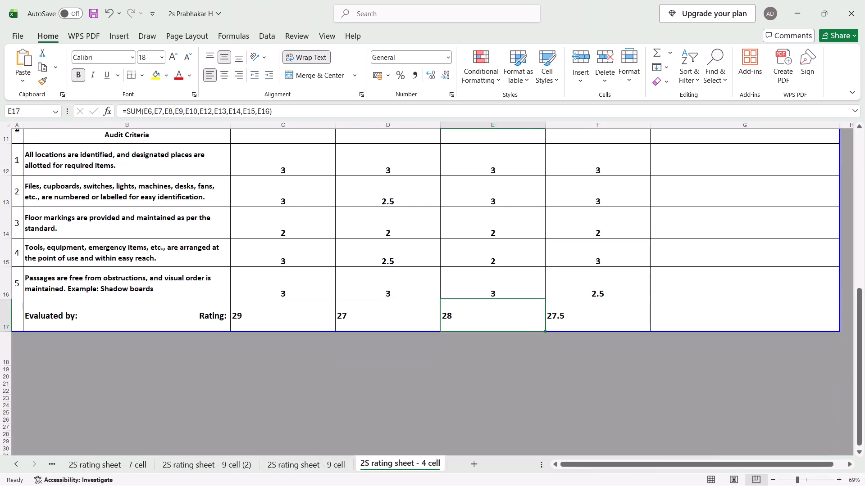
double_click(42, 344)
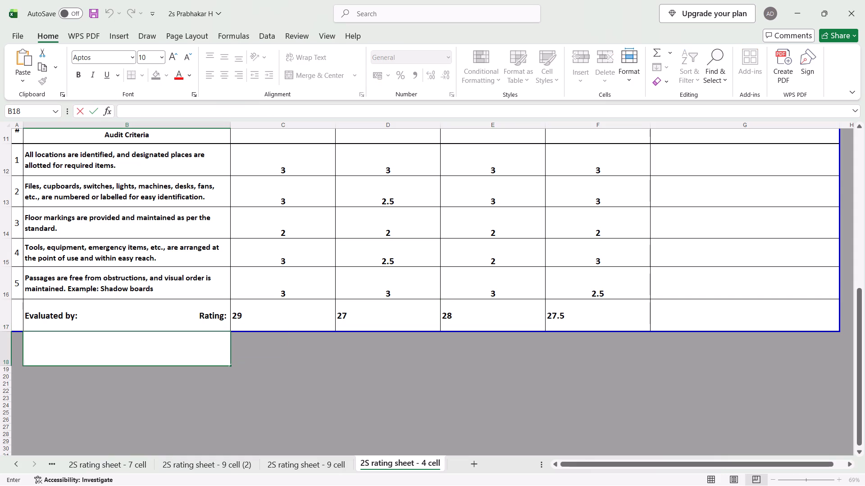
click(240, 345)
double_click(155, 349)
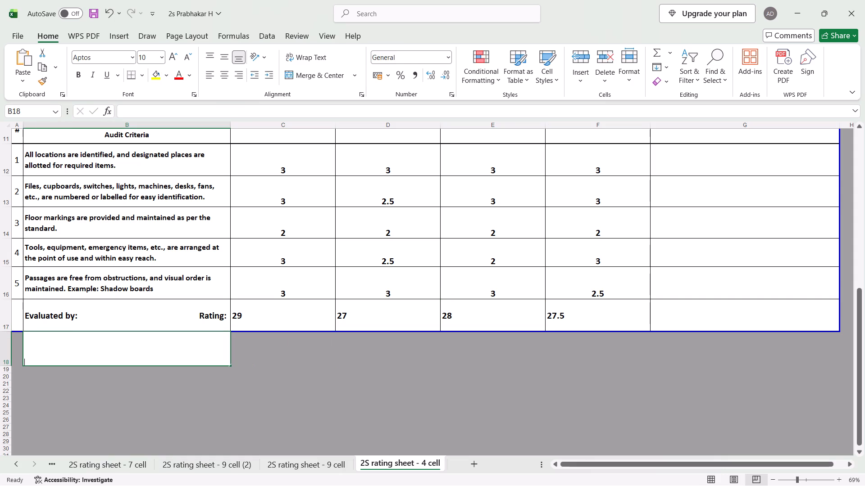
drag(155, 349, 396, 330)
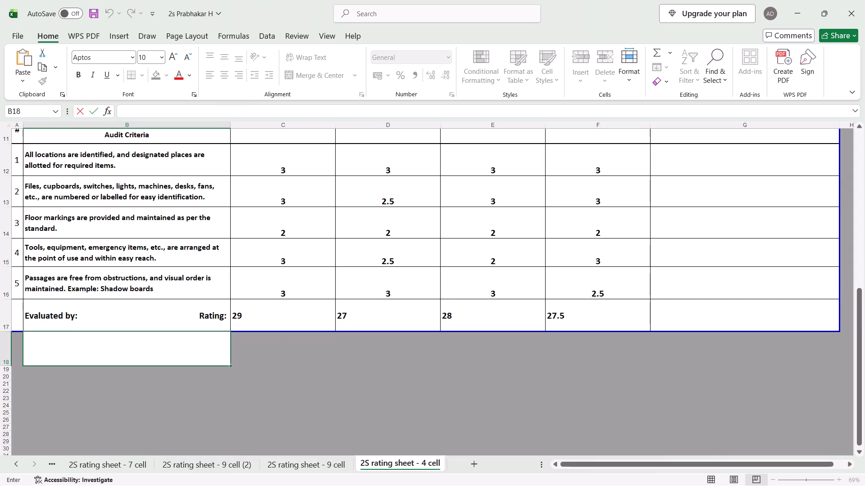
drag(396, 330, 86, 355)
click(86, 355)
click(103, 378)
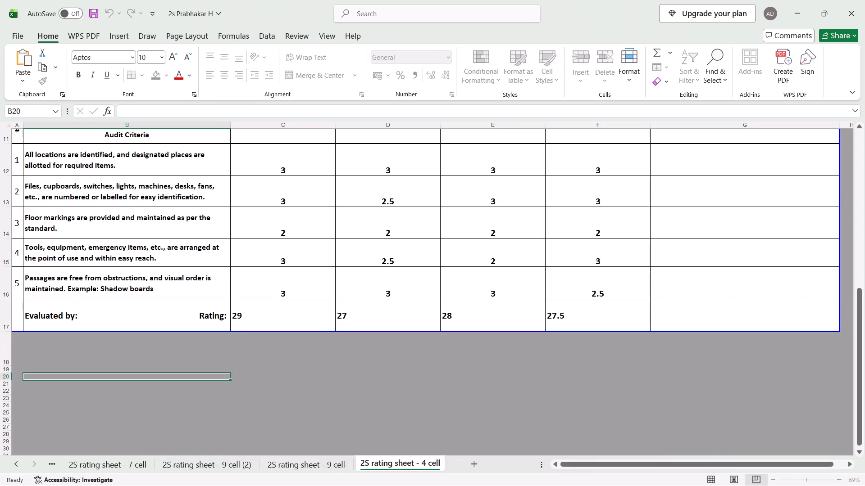
Merge and center cells B18 through G18 below the Evaluated by row on the 4 cell sheet.
drag(114, 346, 625, 361)
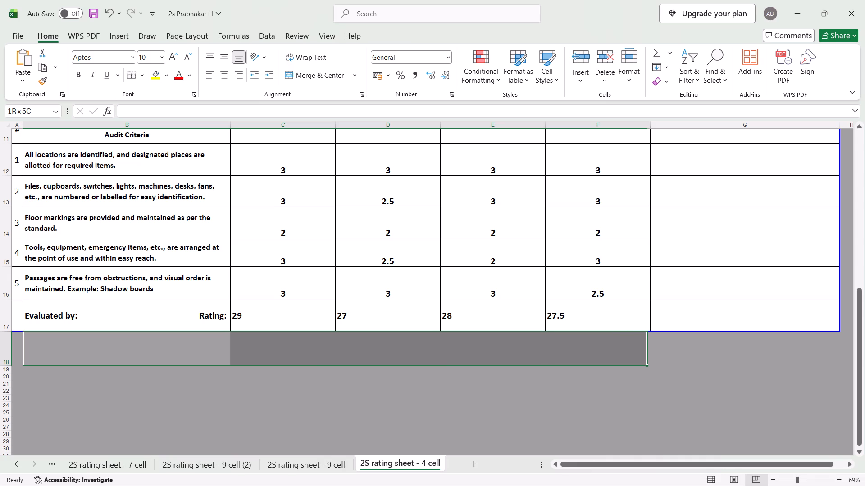
drag(625, 361, 687, 361)
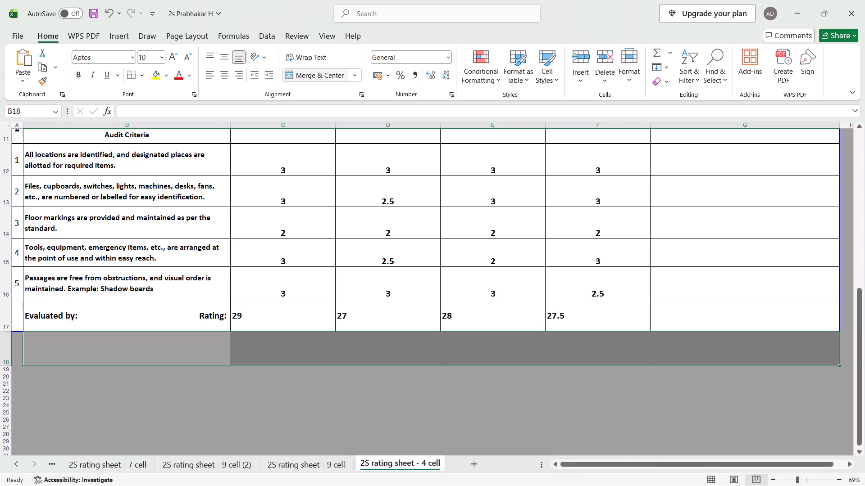
click(302, 76)
click(266, 319)
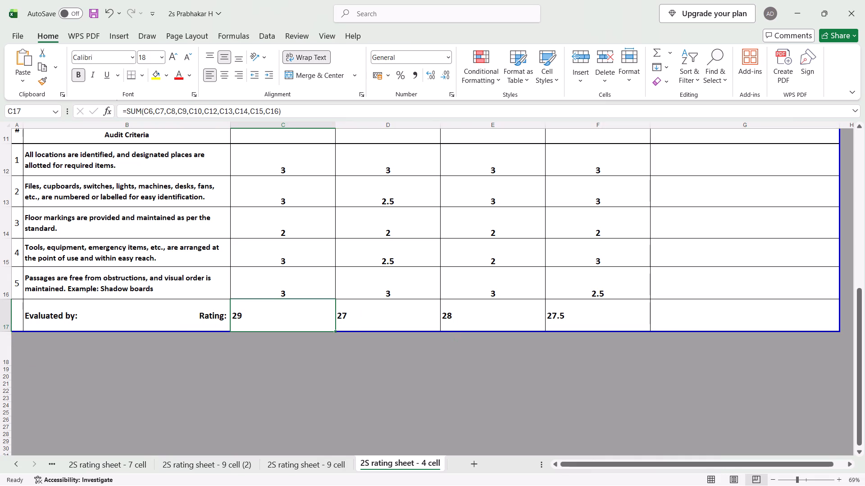
Enter 5S CO-ORDINATOR in merged cell B18 and format the text as bold, size 26, left-aligned.
double_click(77, 342)
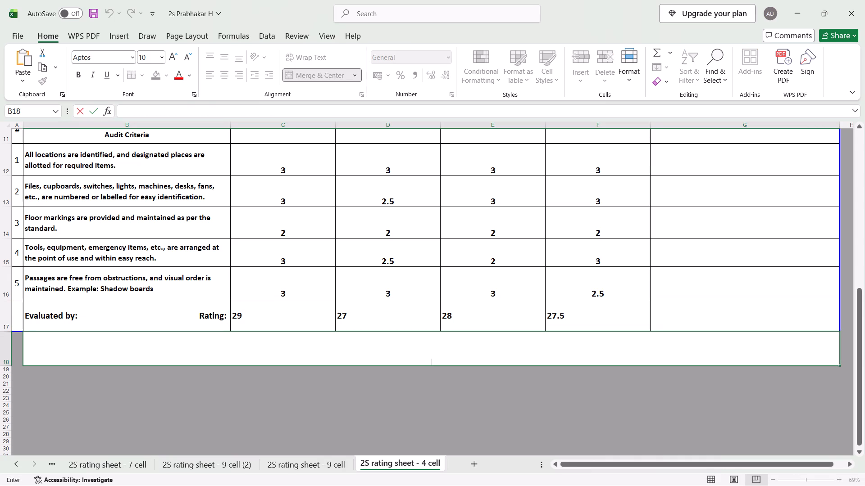
click(185, 115)
key(ctrl+v)
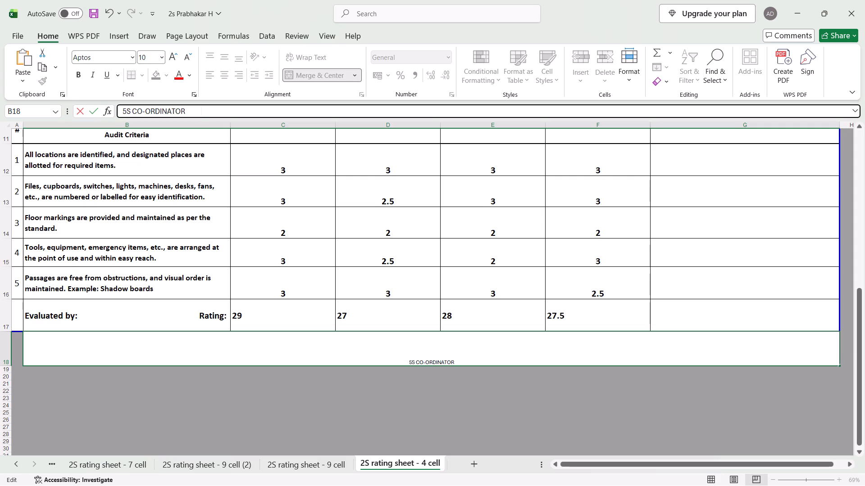
drag(185, 115, 122, 114)
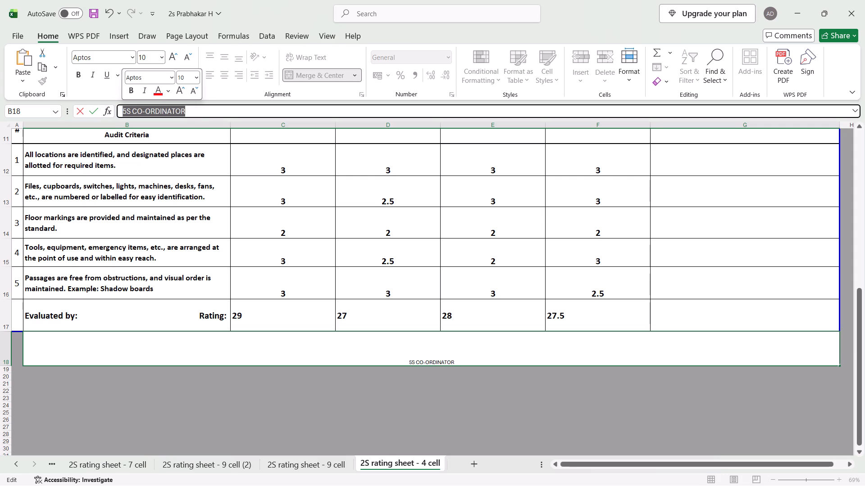
click(153, 56)
text(26)
key(Return)
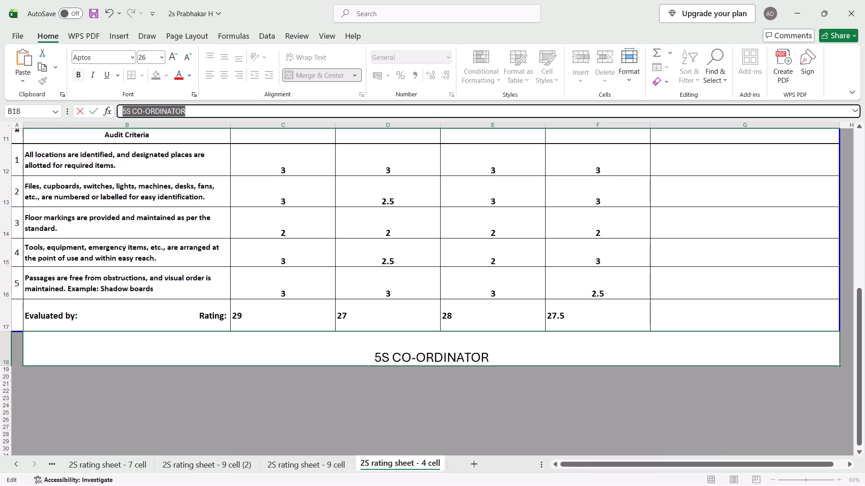
click(82, 73)
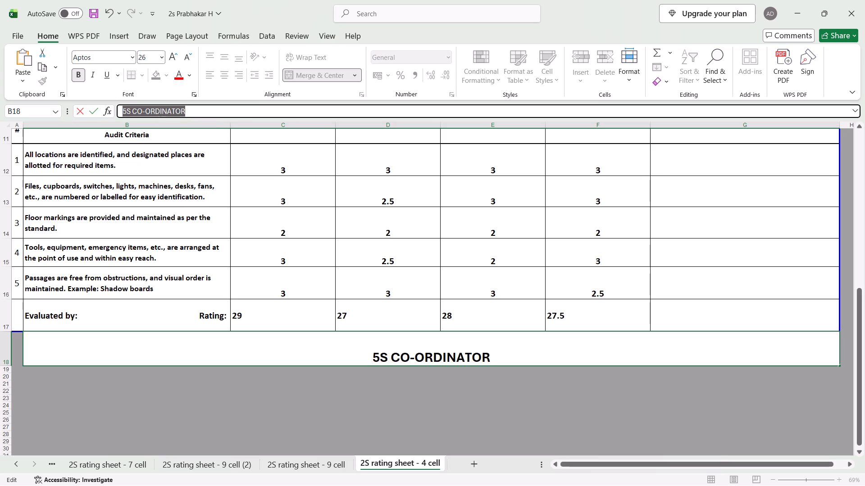
click(241, 245)
click(292, 351)
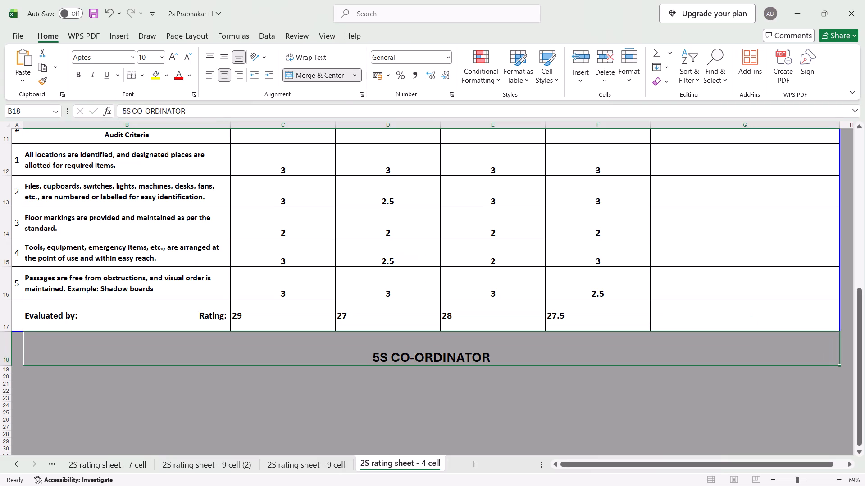
click(212, 76)
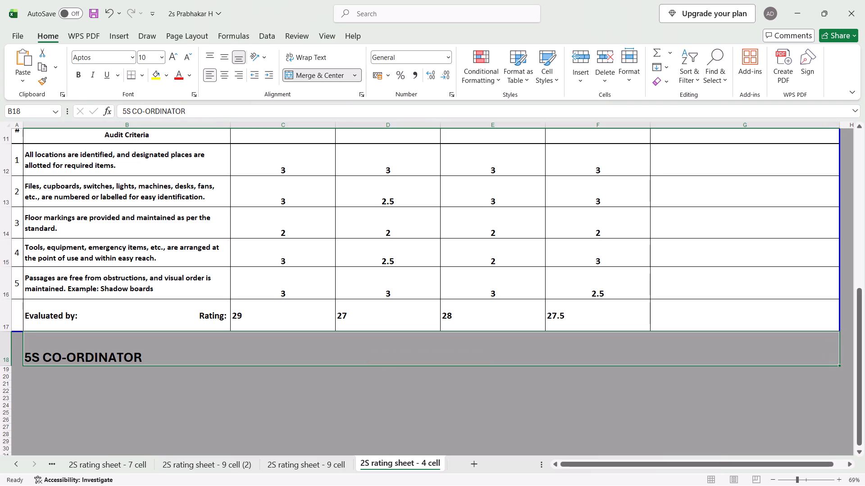
Apply an outline border around the merged 5S CO-ORDINATOR cell in row 18.
click(220, 344)
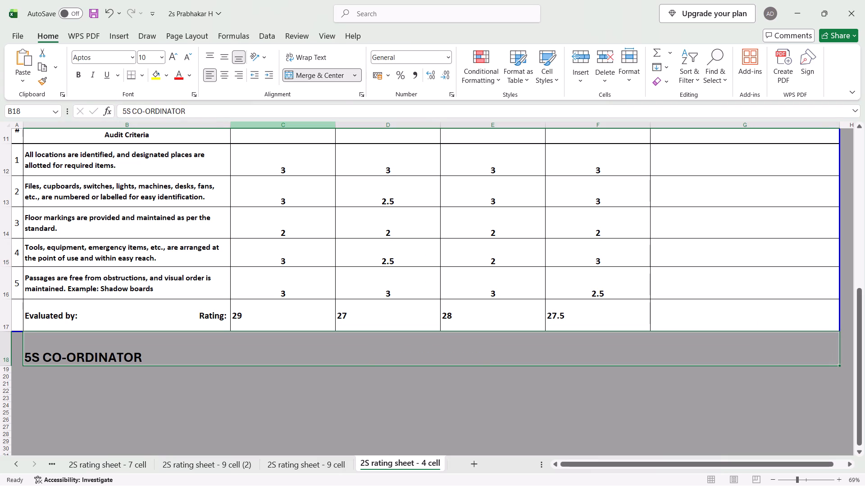
click(193, 93)
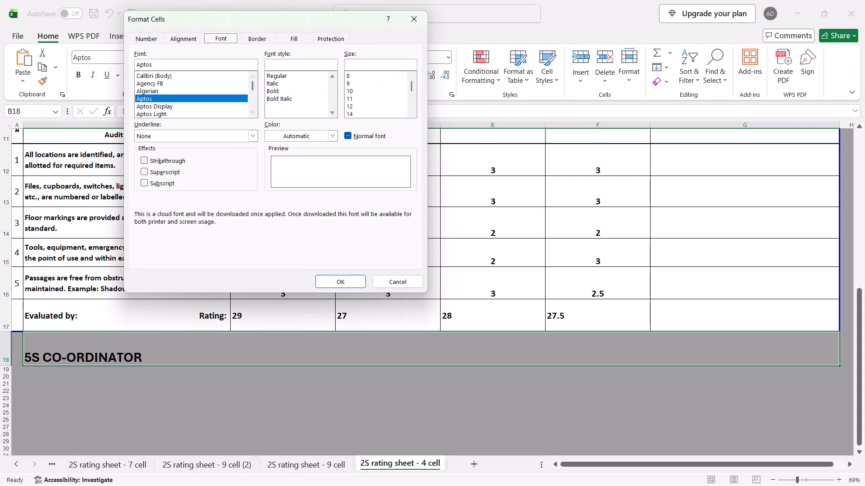
click(260, 38)
click(295, 67)
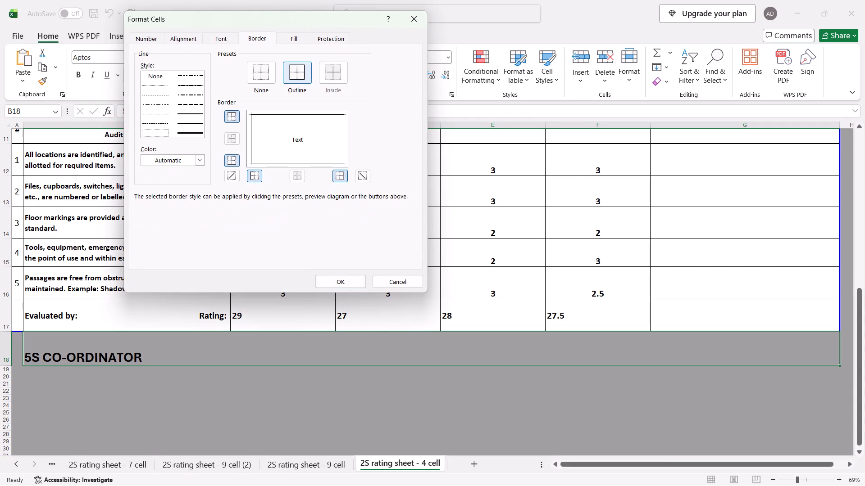
click(336, 274)
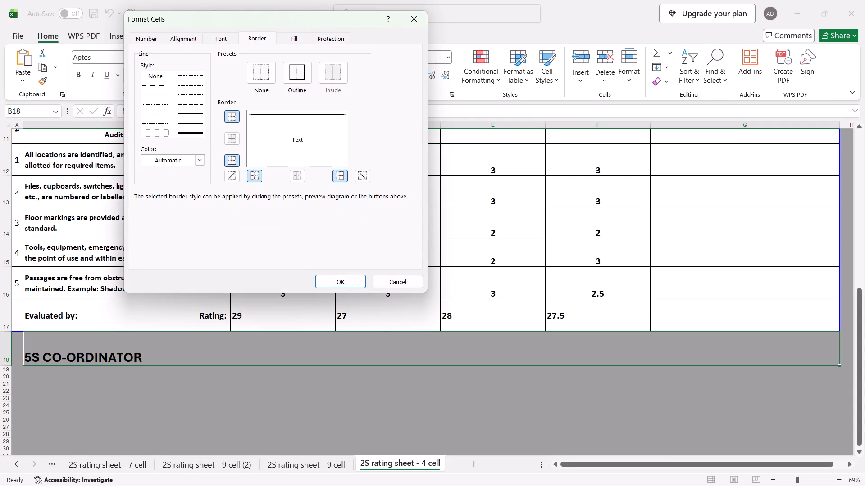
click(346, 283)
click(301, 368)
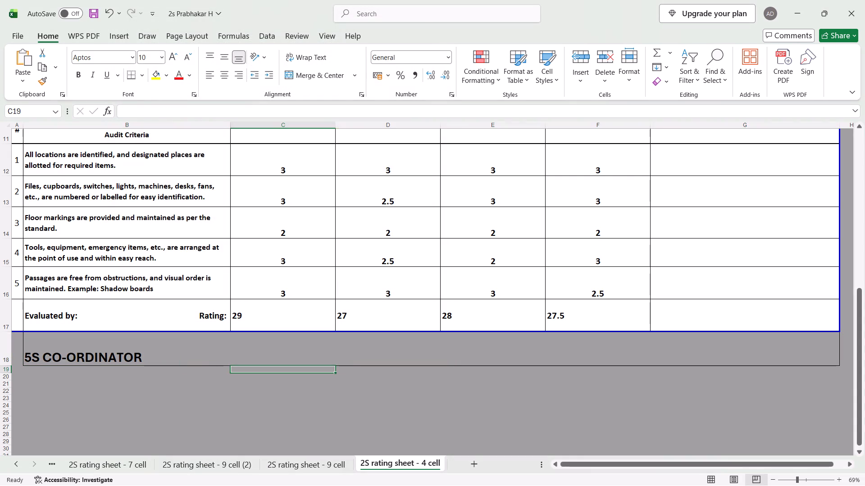
Check the print preview of the 4 cell sheet for the 5S CO-ORDINATOR row, and return to the sheet.
double_click(288, 348)
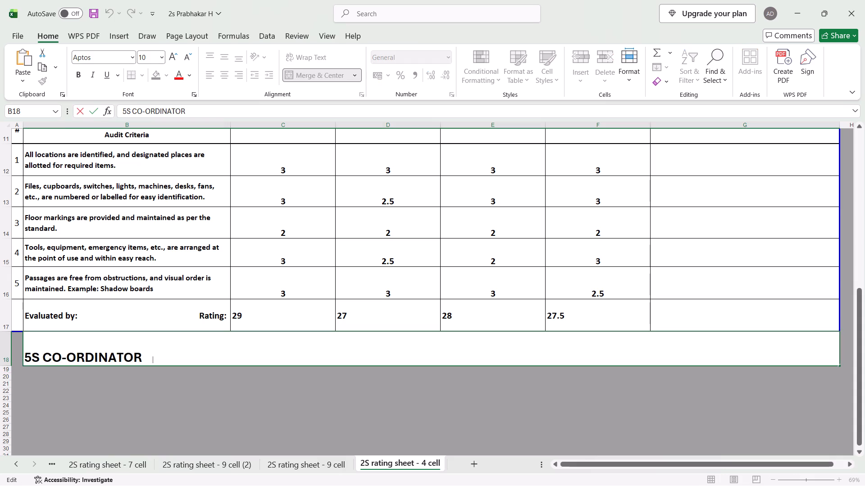
key(ctrl+p)
click(408, 313)
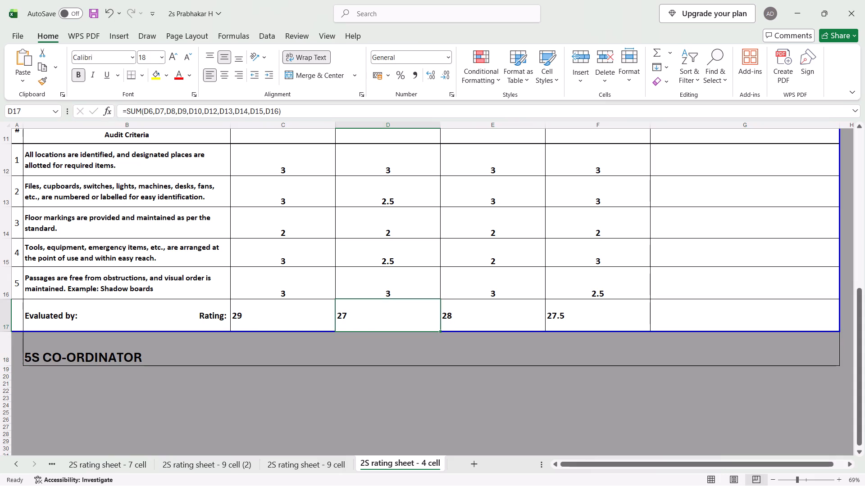
click(394, 346)
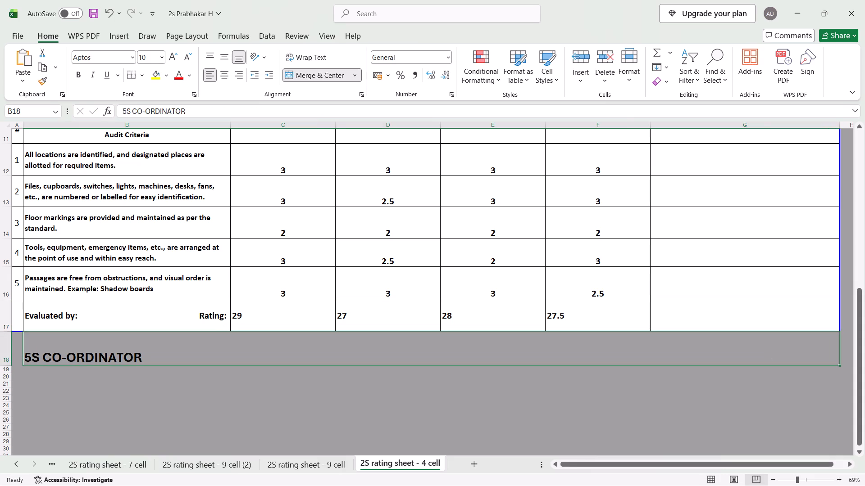
key(ctrl+p)
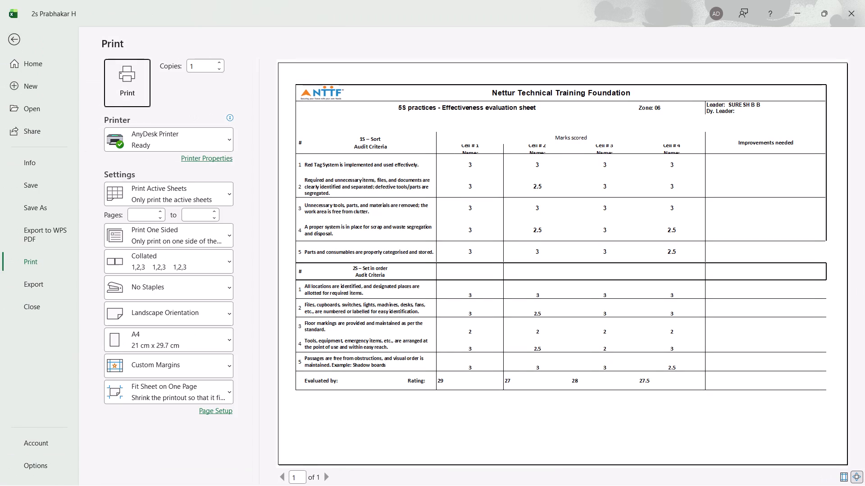
scroll(394, 346, down, 1)
scroll(394, 346, left, 1)
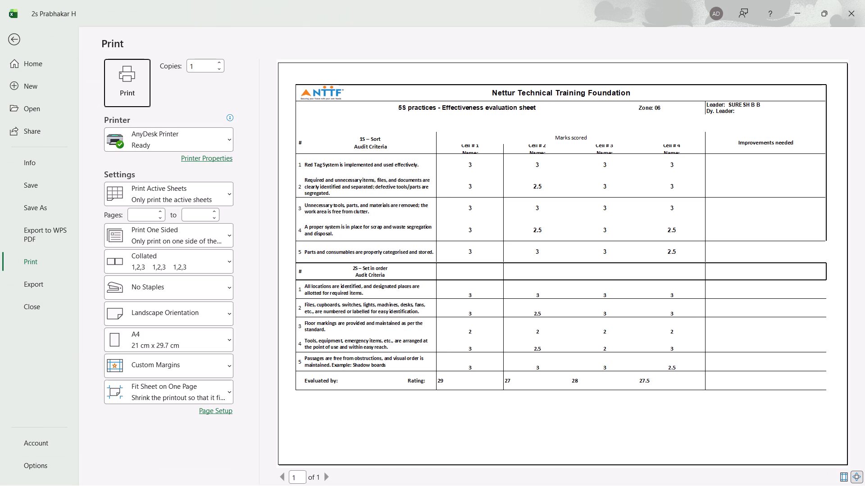
click(13, 39)
scroll(215, 252, up, 1)
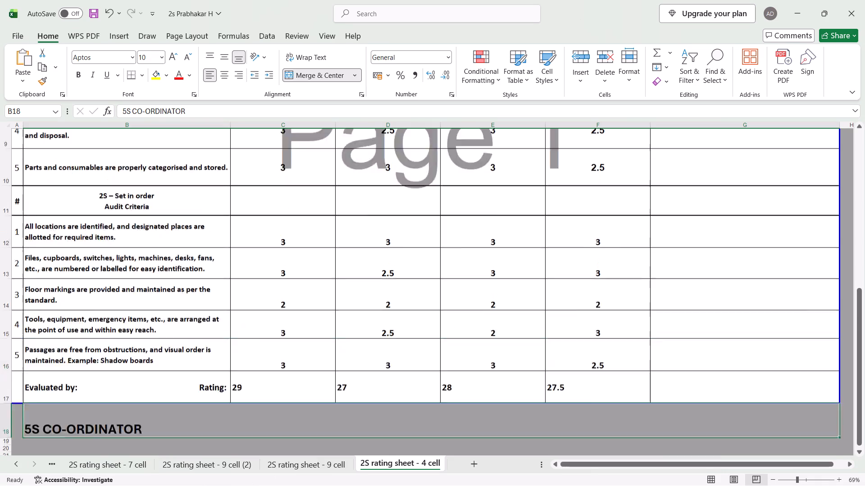
key(ctrl+s)
key(ctrl+s)
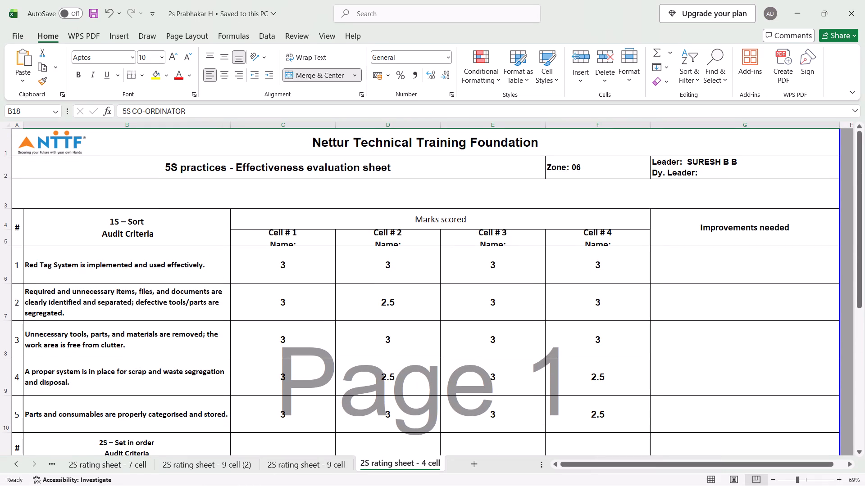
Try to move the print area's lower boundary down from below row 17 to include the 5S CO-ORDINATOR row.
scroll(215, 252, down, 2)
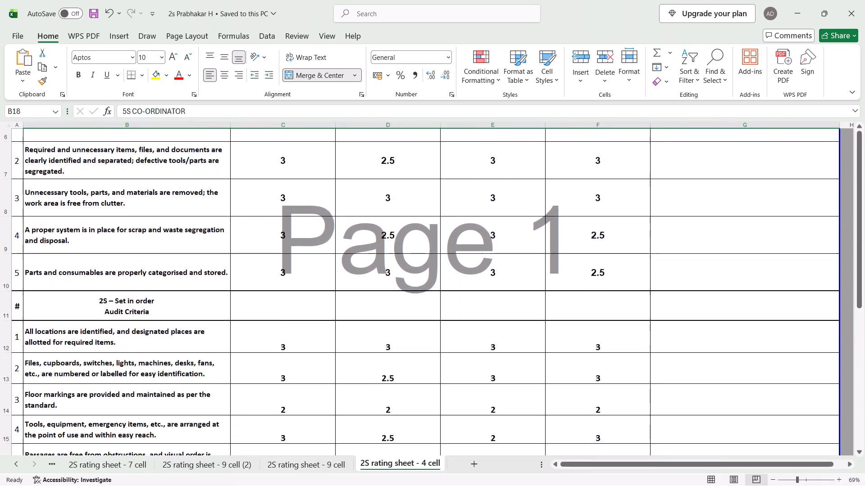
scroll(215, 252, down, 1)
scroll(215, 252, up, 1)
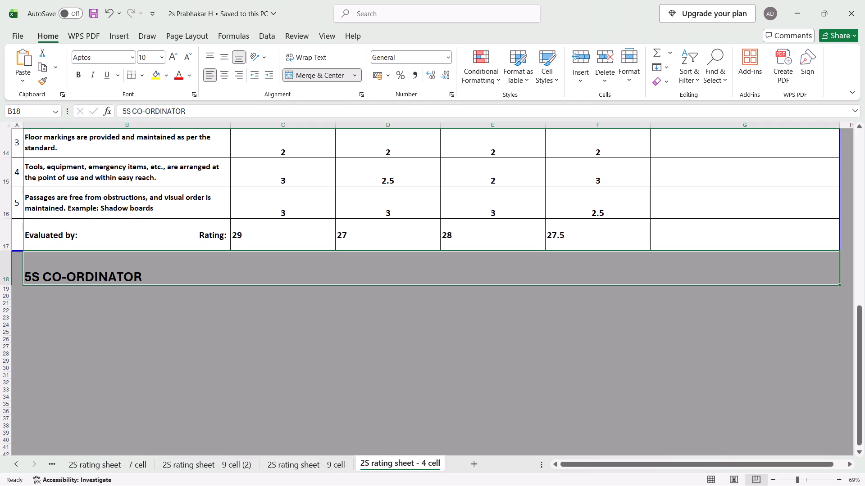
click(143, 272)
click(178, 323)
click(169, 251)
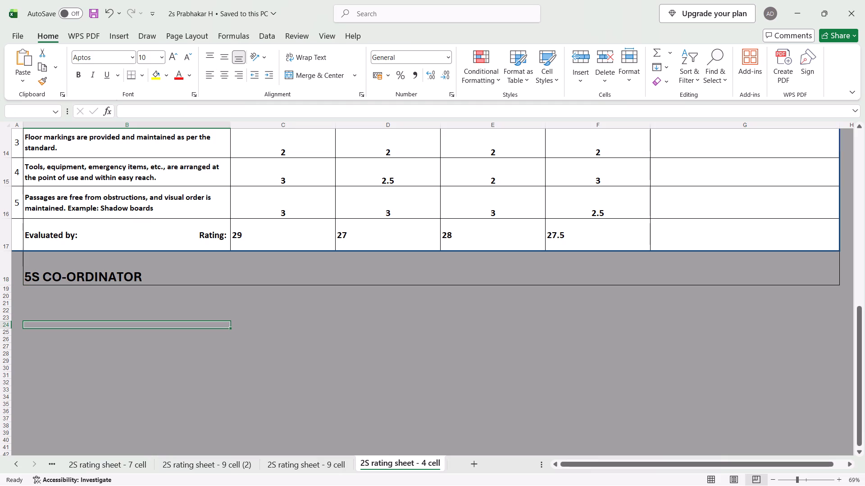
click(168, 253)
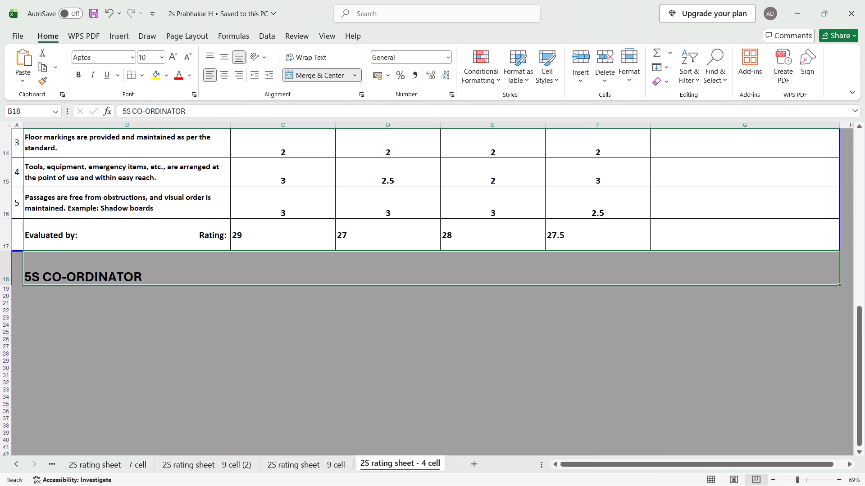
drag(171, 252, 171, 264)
Increase the height of row 17, the Evaluated by row, to slightly more than double.
drag(6, 252, 6, 276)
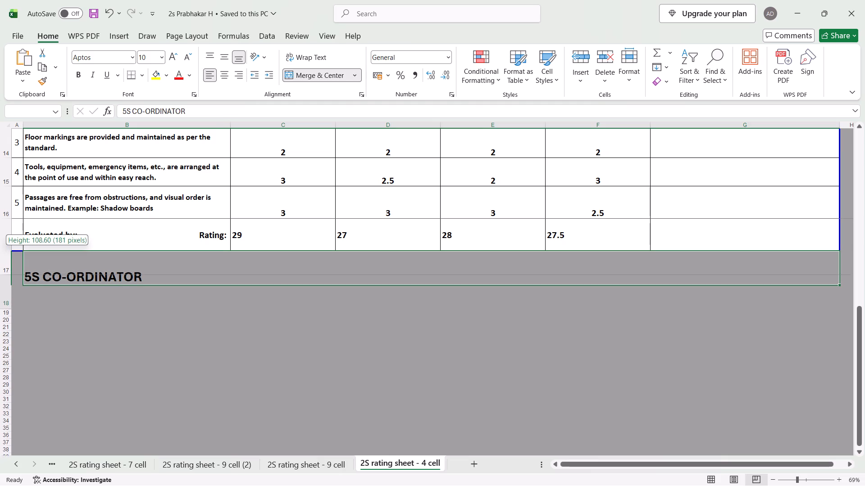
drag(6, 276, 1, 289)
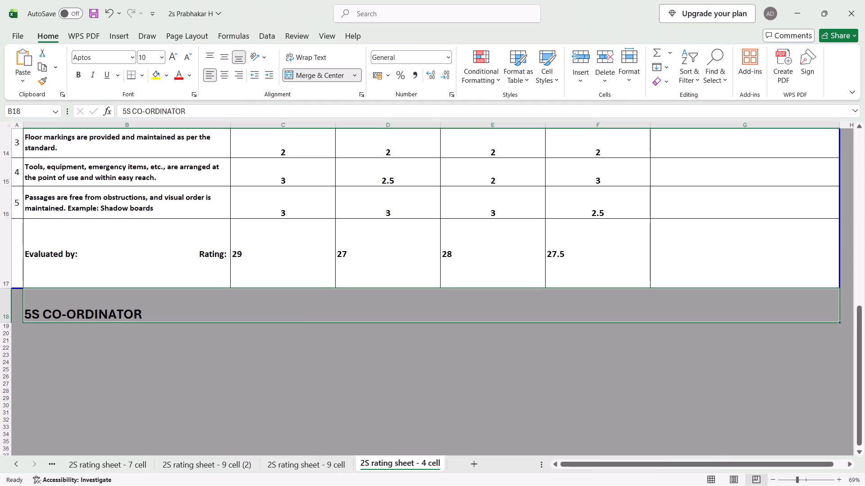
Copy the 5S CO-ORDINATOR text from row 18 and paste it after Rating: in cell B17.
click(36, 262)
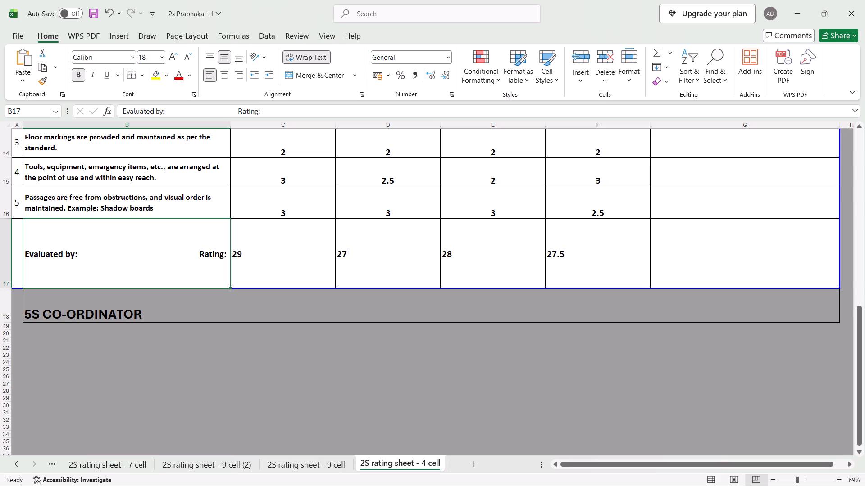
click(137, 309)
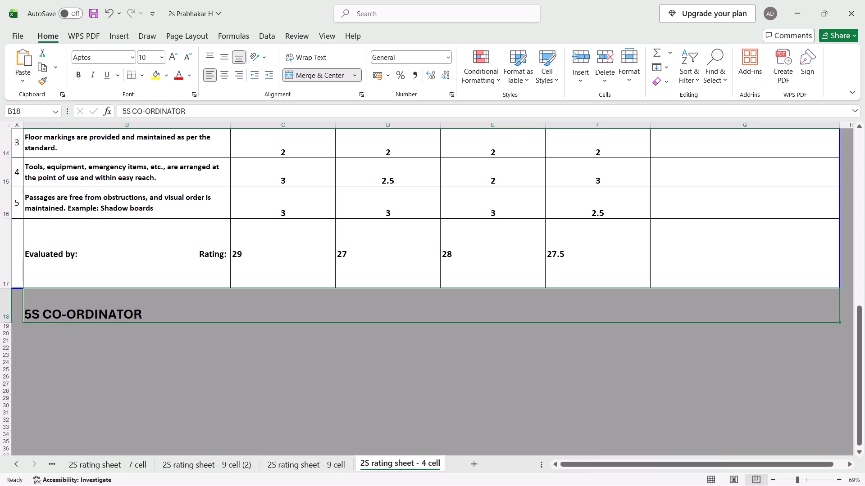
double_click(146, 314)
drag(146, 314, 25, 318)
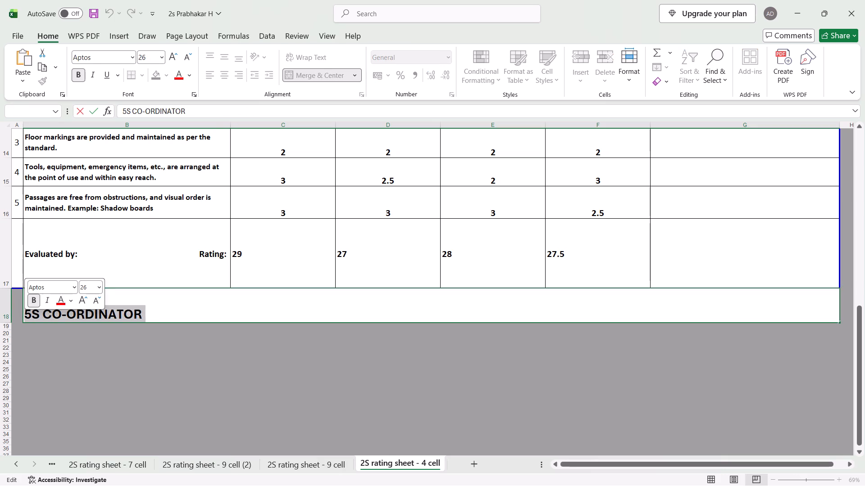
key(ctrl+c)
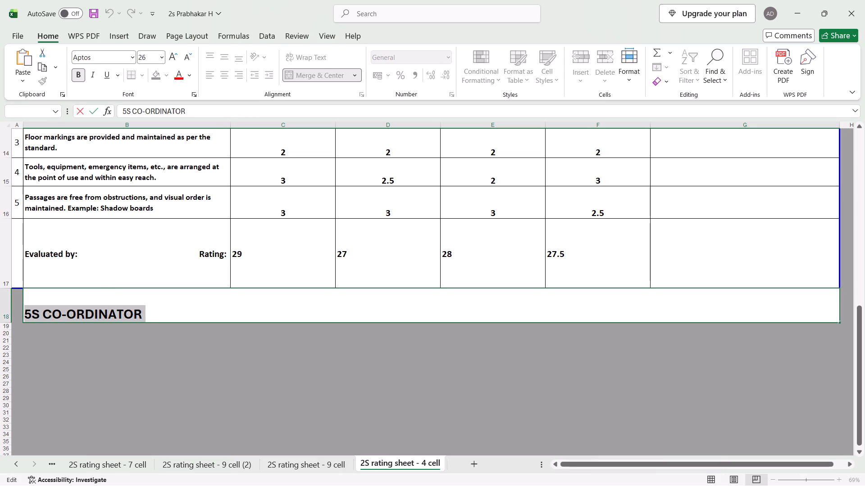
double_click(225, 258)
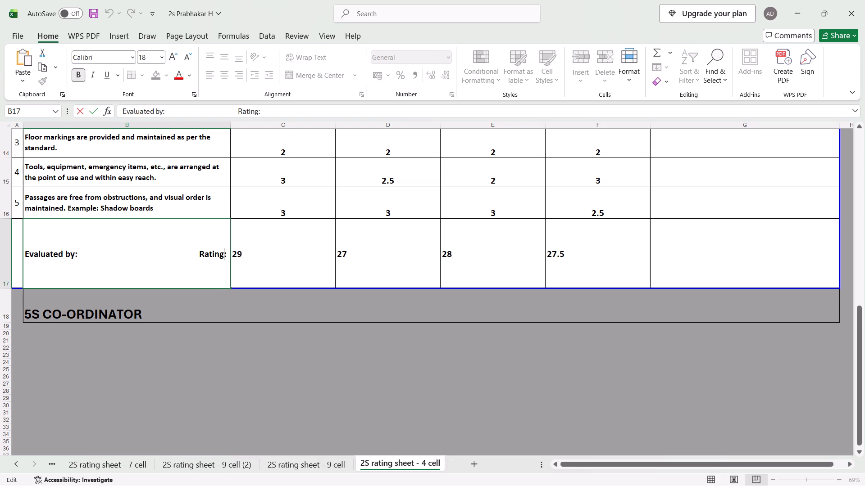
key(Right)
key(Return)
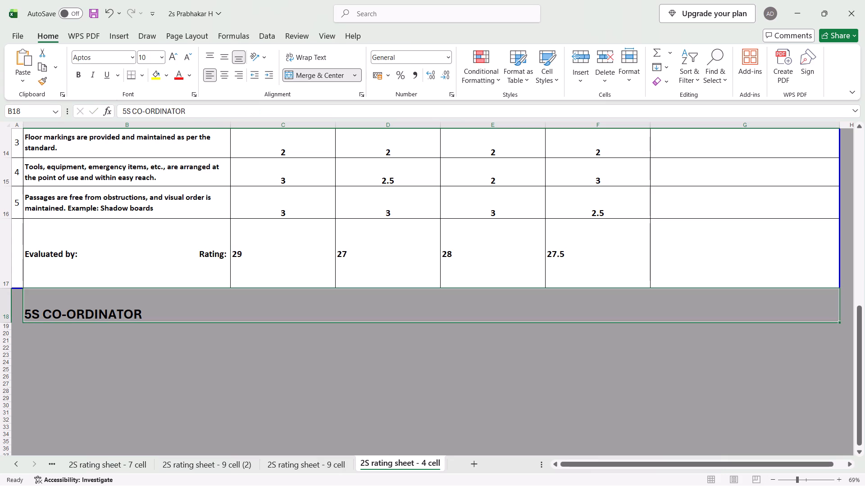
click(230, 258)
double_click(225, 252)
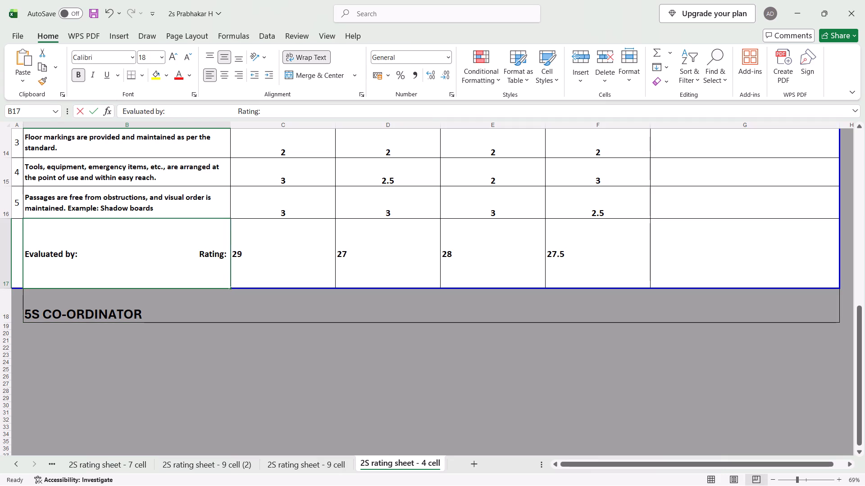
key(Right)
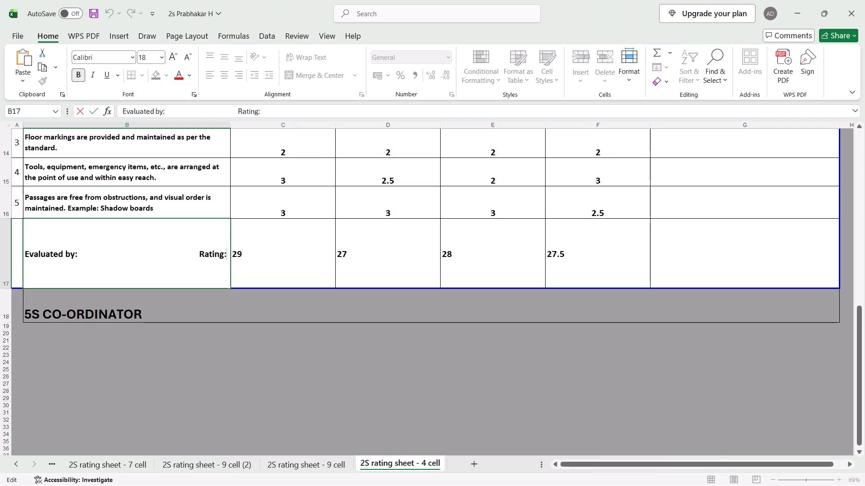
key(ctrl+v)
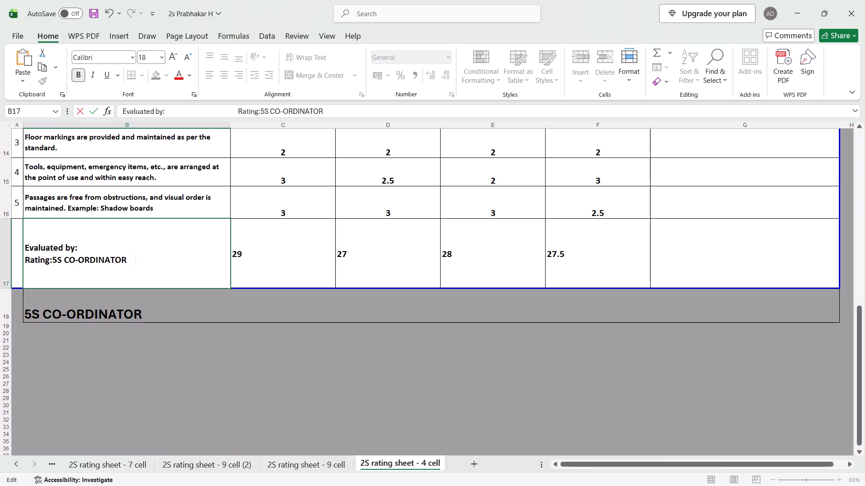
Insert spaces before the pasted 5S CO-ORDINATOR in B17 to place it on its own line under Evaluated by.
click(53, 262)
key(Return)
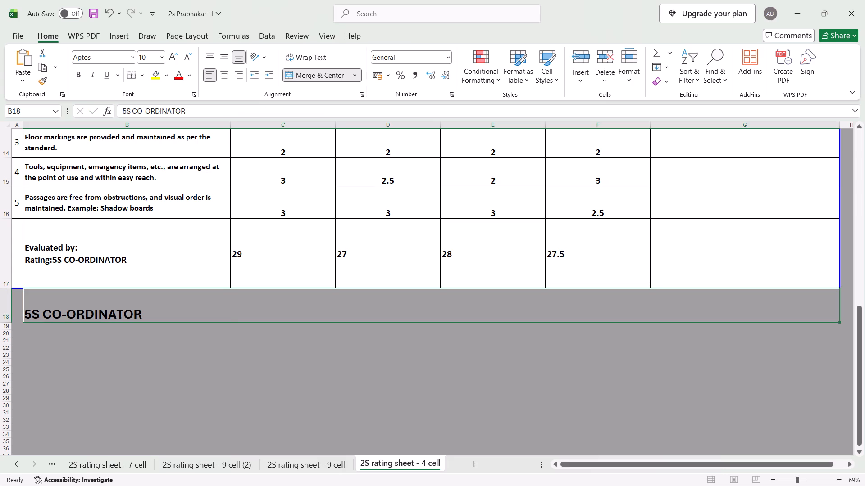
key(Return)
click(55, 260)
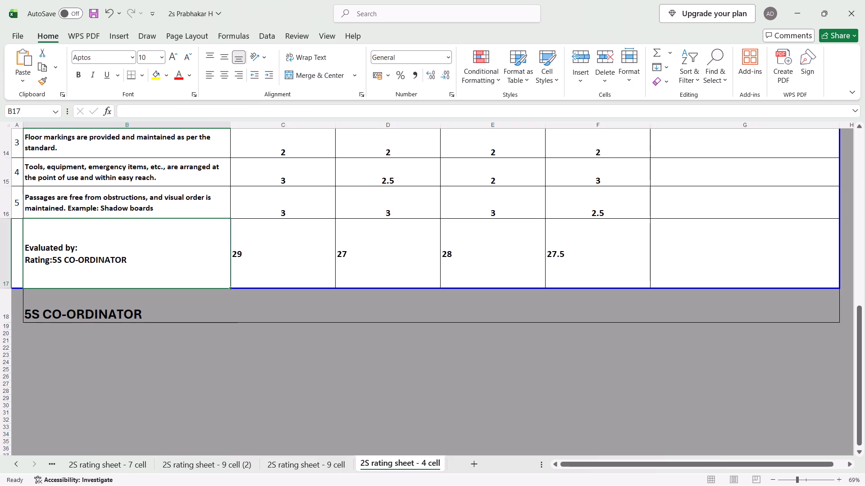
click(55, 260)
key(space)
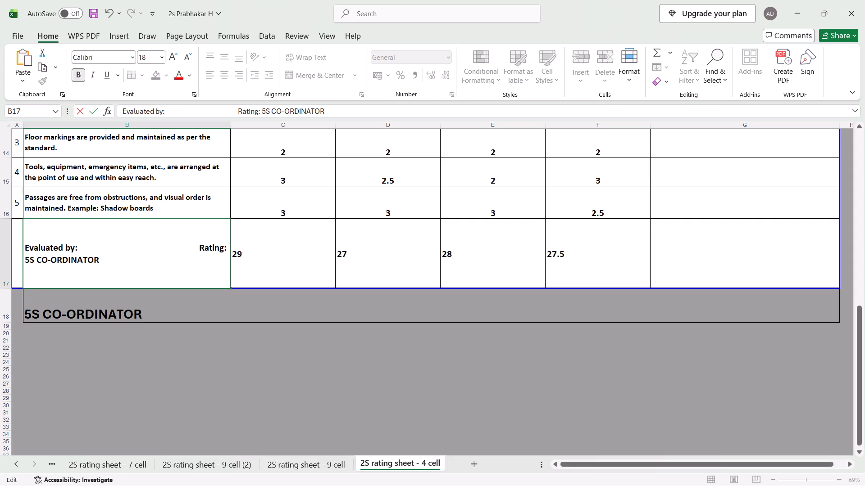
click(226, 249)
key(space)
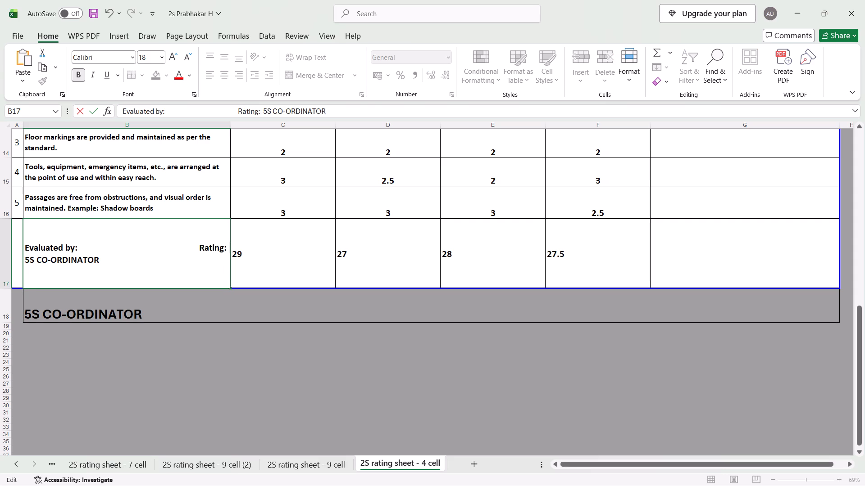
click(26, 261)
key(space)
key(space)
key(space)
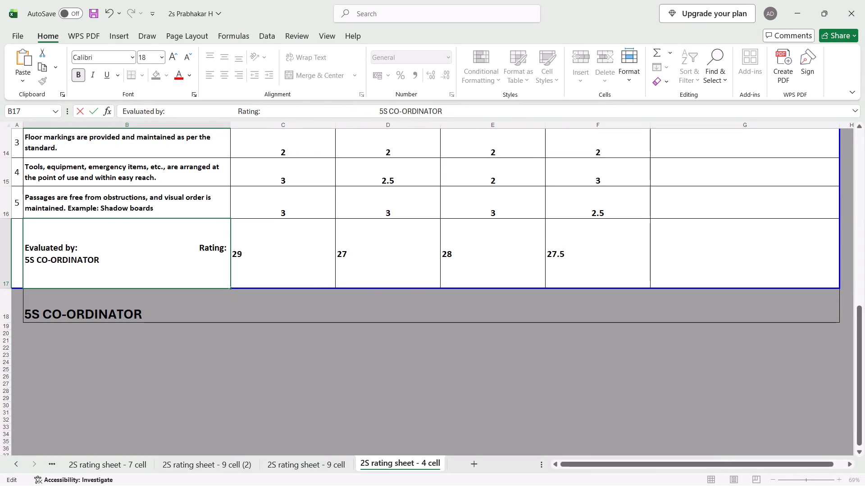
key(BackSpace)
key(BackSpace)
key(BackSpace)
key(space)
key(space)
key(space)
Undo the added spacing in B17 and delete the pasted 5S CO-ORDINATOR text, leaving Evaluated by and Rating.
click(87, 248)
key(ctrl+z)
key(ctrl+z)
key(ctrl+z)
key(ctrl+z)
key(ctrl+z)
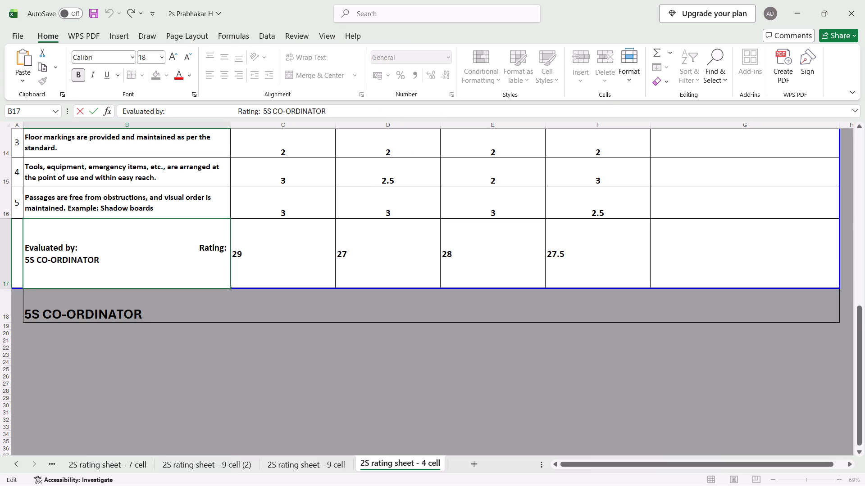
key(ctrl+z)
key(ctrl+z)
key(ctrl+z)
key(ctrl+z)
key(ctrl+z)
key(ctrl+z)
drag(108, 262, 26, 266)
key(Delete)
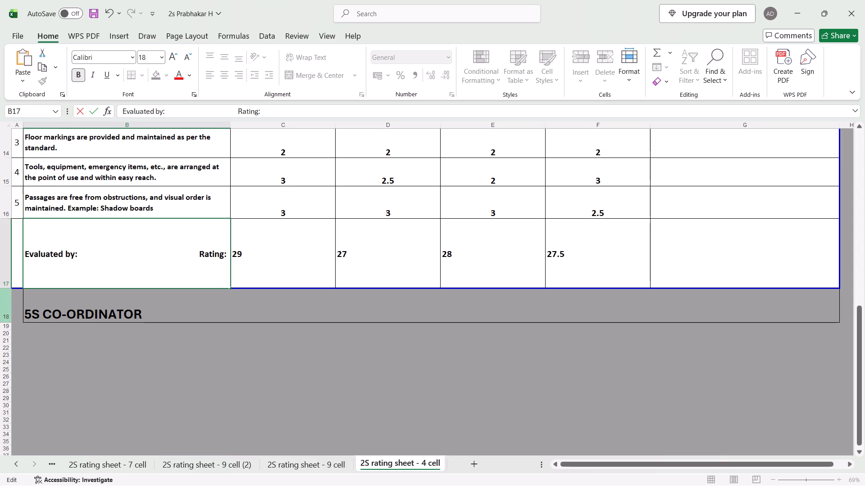
Reduce the height of row 17, the Evaluated by row, to less than half so it fits its single text line.
click(8, 289)
drag(8, 289, 6, 277)
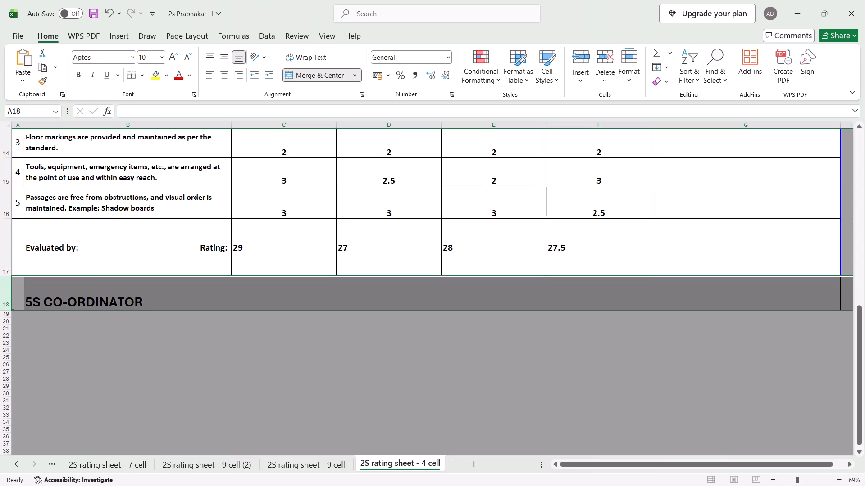
drag(6, 277, 7, 256)
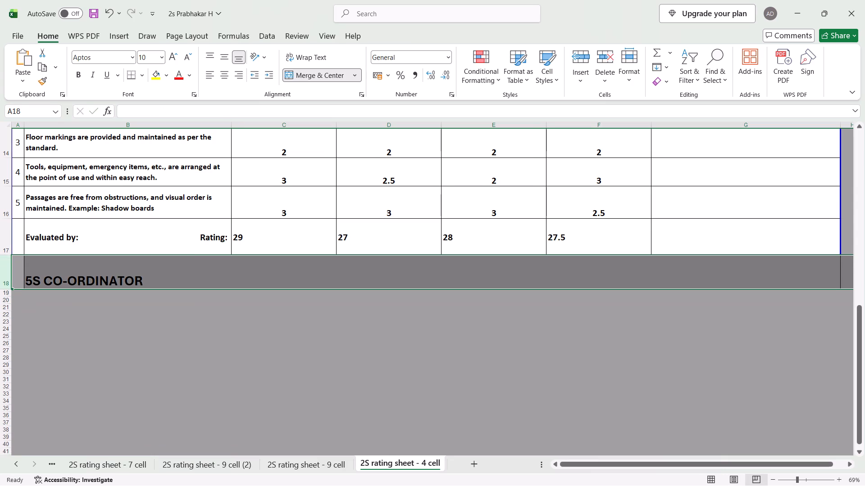
drag(5, 258, 3, 248)
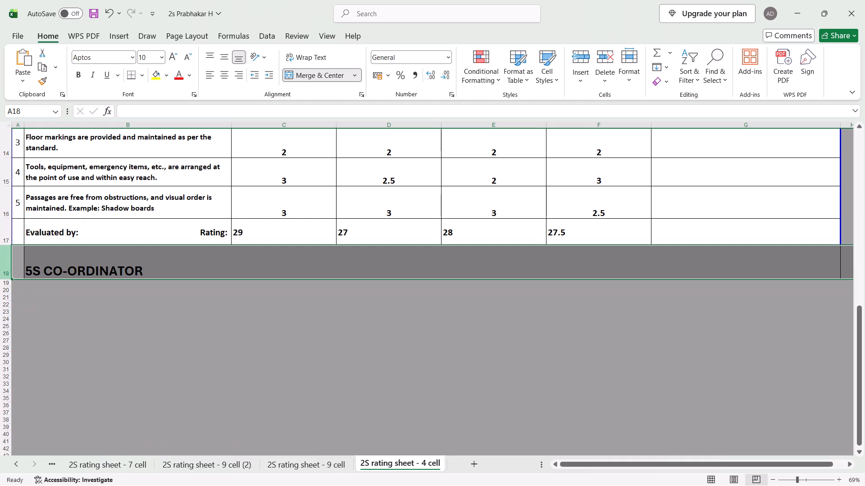
Select the whole rating table on the 2S rating sheet - 4 cell and open its print preview.
click(100, 270)
click(228, 299)
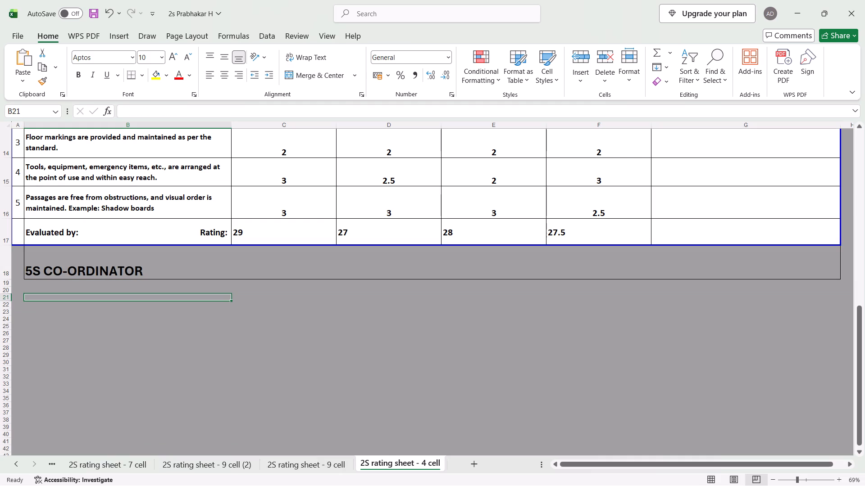
click(375, 206)
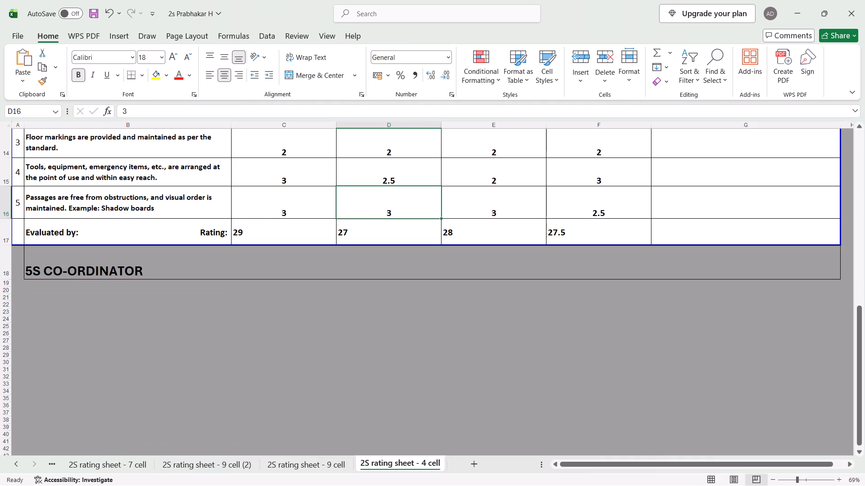
scroll(375, 206, up, 5)
click(290, 197)
key(ctrl+a)
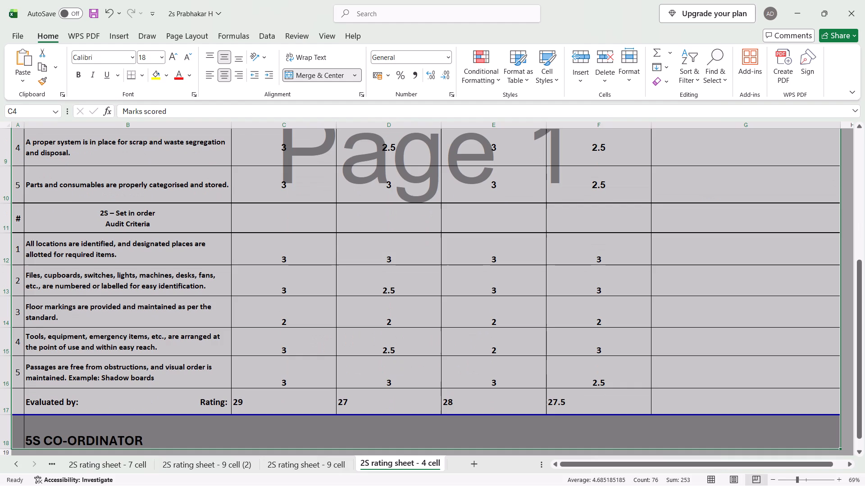
click(402, 202)
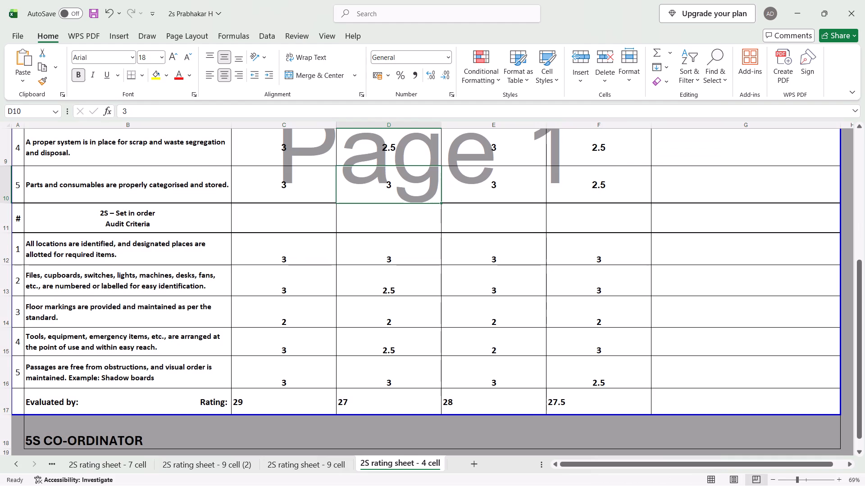
key(ctrl+a)
key(ctrl+p)
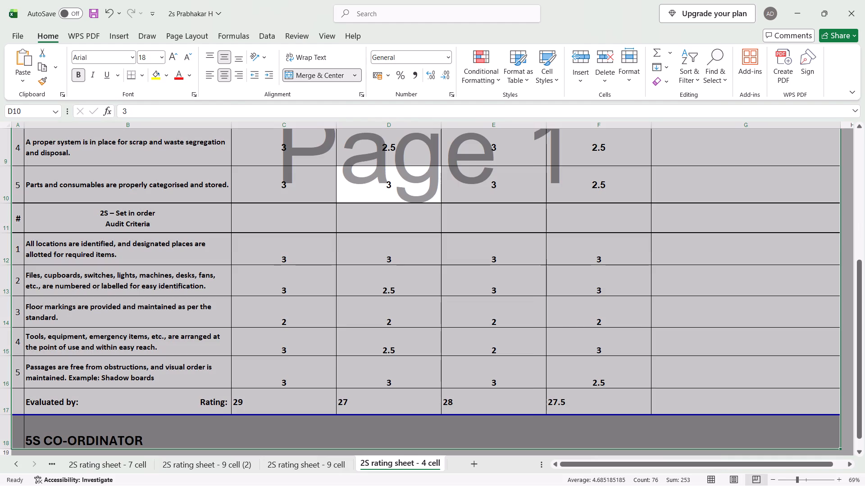
Examine the previewed page of the 4 cell sheet, especially the area below Evaluated by, and return to the worksheet.
double_click(402, 202)
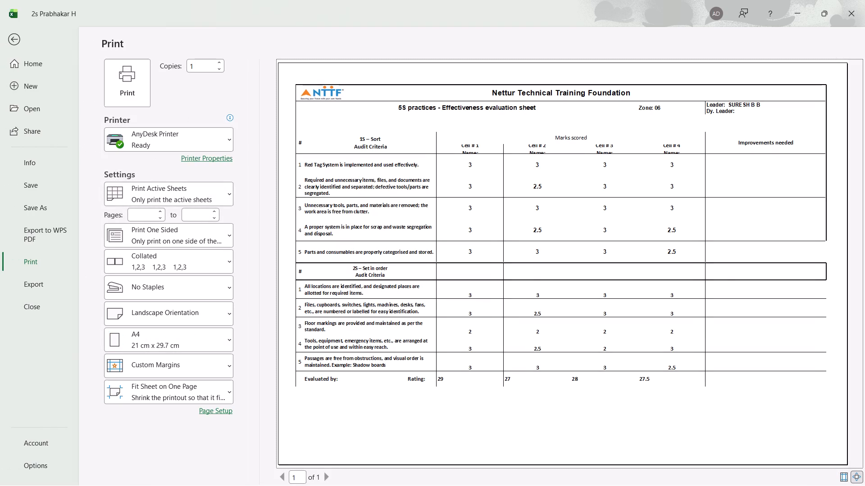
scroll(451, 264, down, 4)
scroll(451, 264, up, 2)
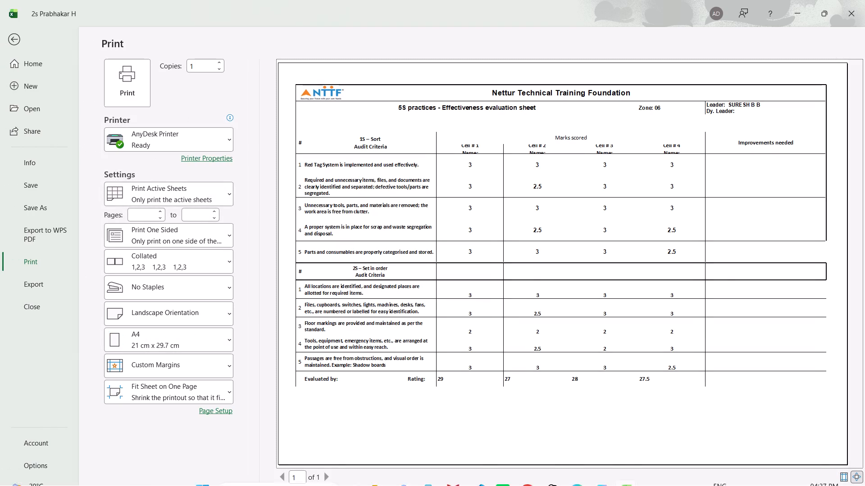
double_click(324, 471)
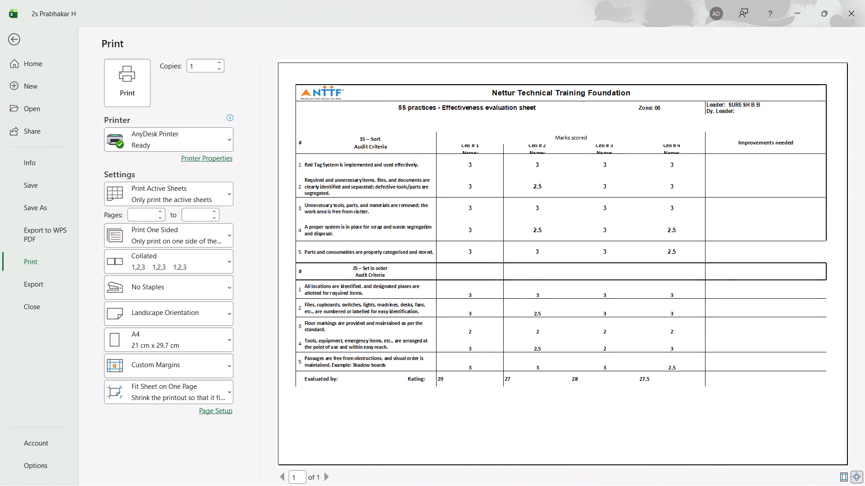
click(303, 477)
scroll(455, 351, left, 3)
scroll(455, 351, down, 5)
scroll(455, 351, up, 3)
ctrl+scroll(455, 351, up, 2)
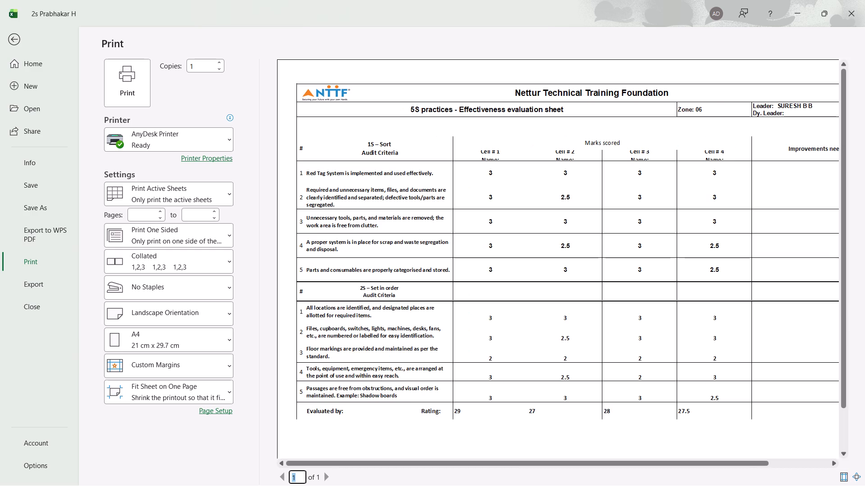
ctrl+scroll(455, 351, up, 10)
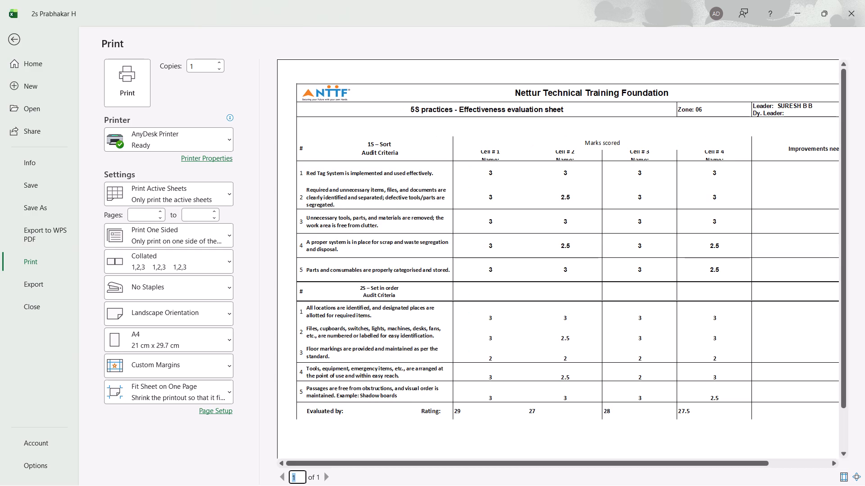
scroll(511, 267, up, 2)
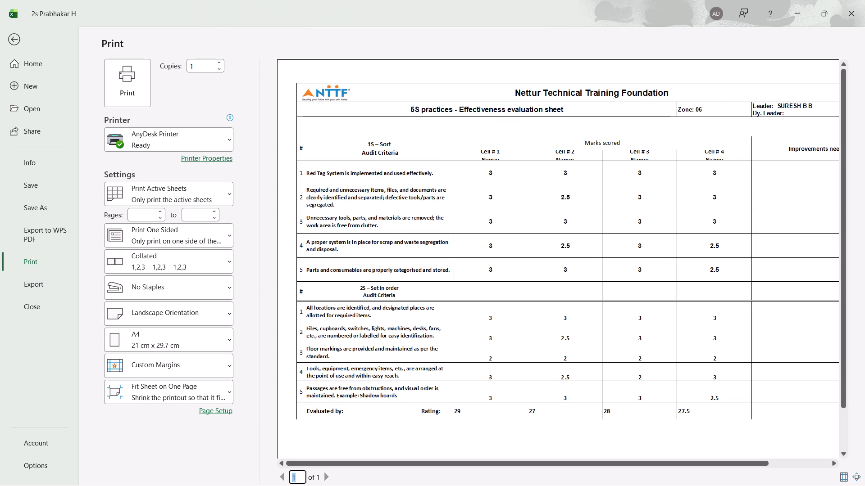
double_click(20, 40)
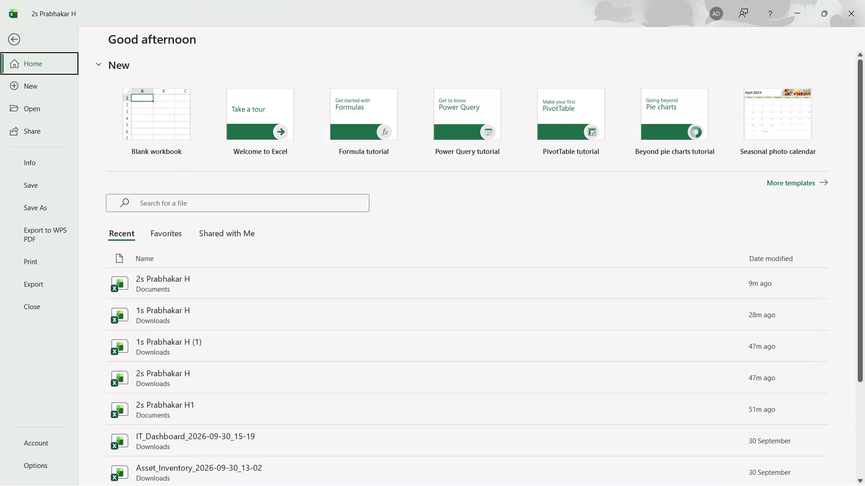
click(9, 37)
Go back to the 5S CO-ORDINATOR row of the 4 cell sheet and save the 2S workbook.
scroll(245, 244, up, 3)
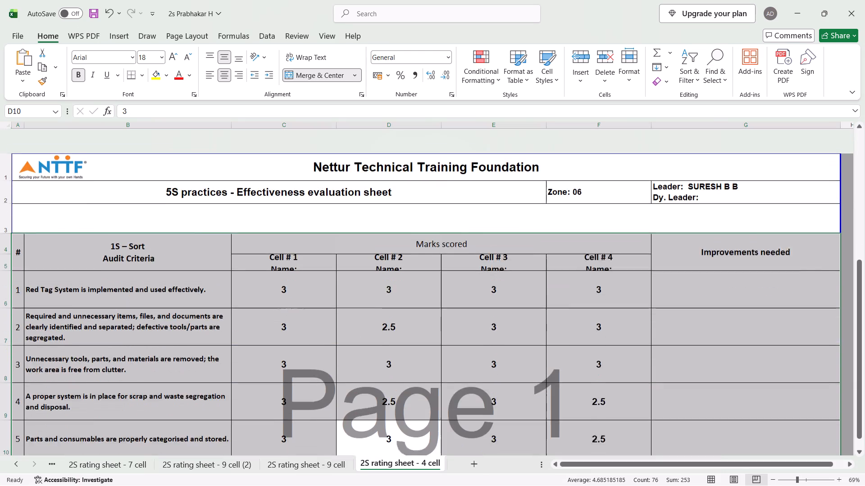
click(380, 196)
scroll(380, 196, down, 2)
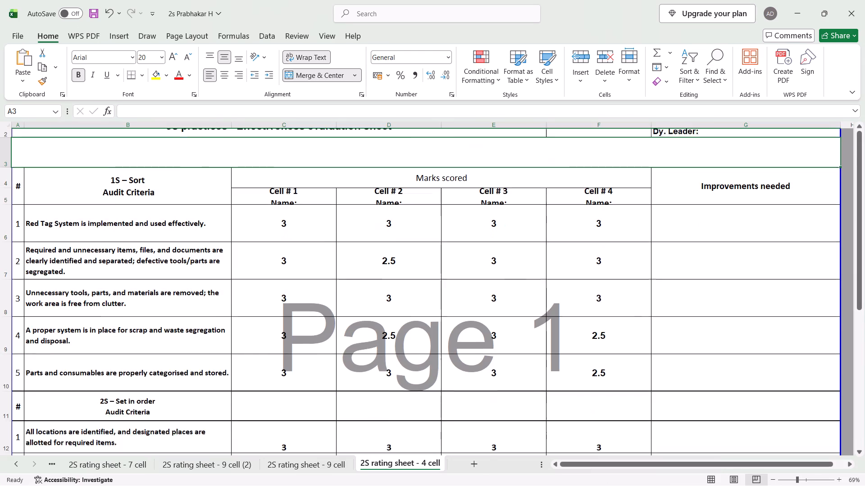
scroll(380, 196, down, 4)
scroll(380, 196, right, 1)
click(500, 262)
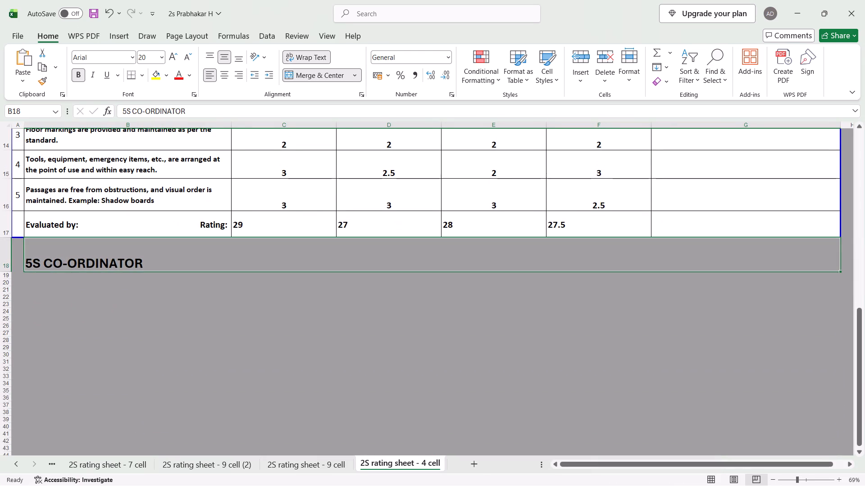
key(ctrl+s)
key(ctrl+s)
click(385, 342)
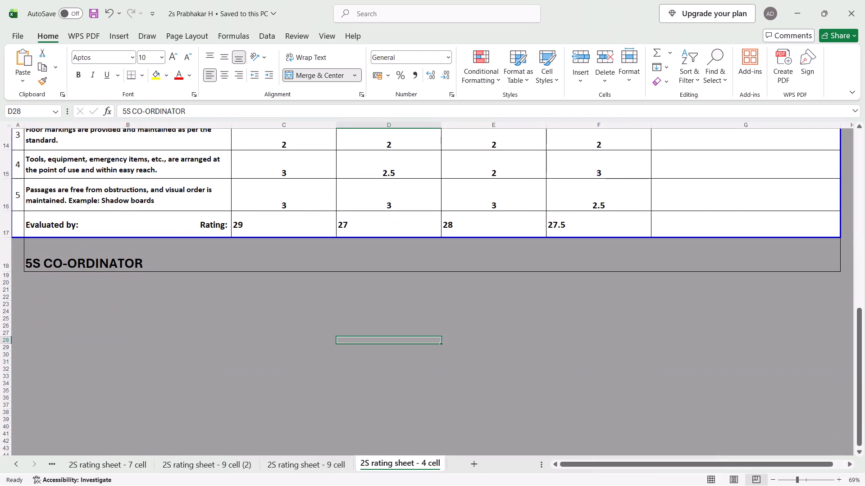
Close the 2S workbook and the 1S workbook.
scroll(626, 194, up, 2)
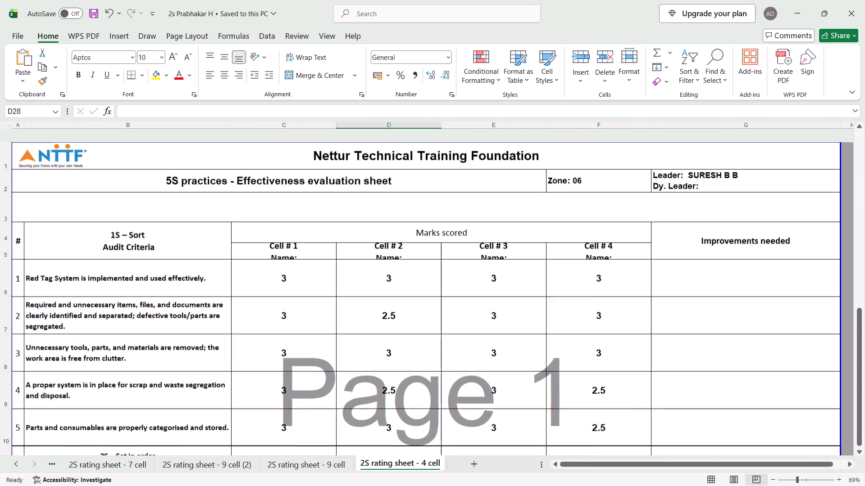
scroll(626, 194, up, 1)
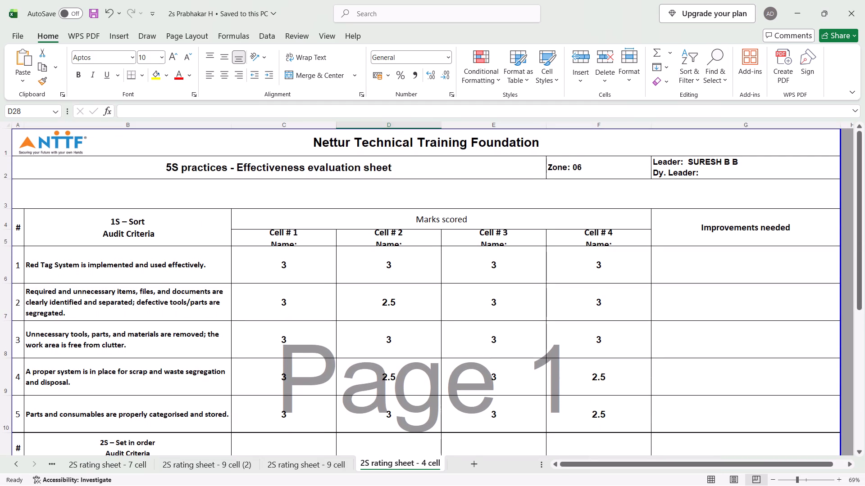
click(851, 16)
scroll(651, 220, up, 2)
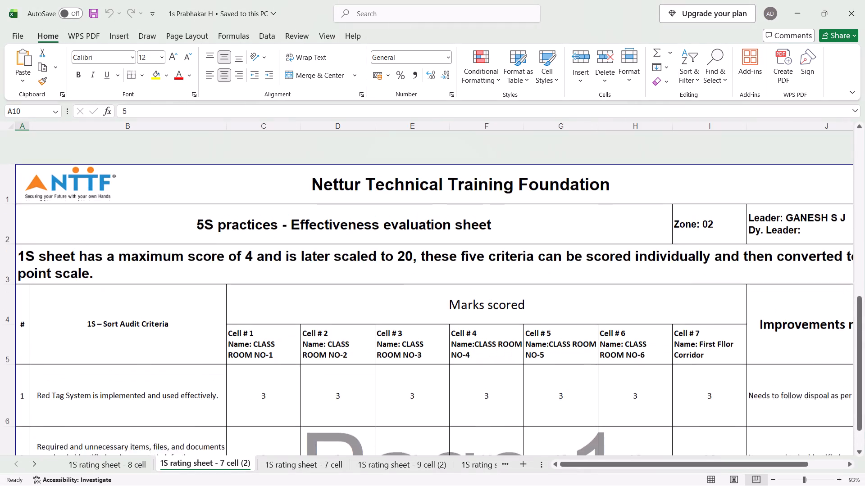
scroll(651, 220, up, 1)
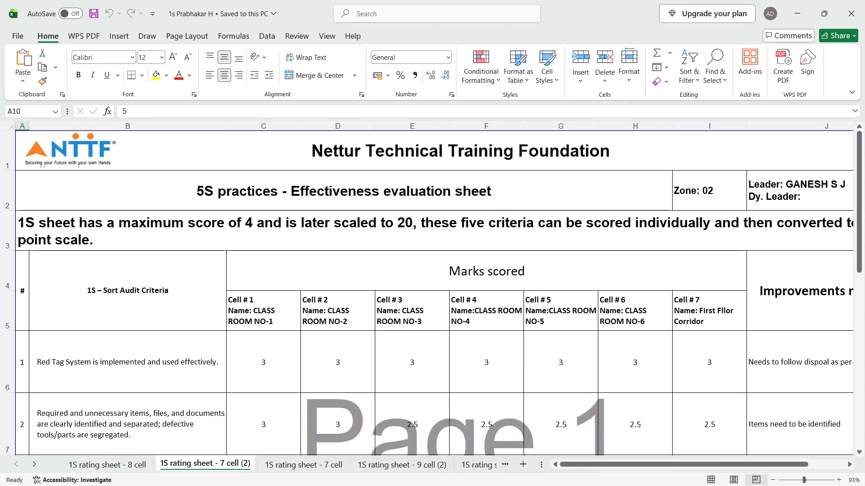
click(851, 10)
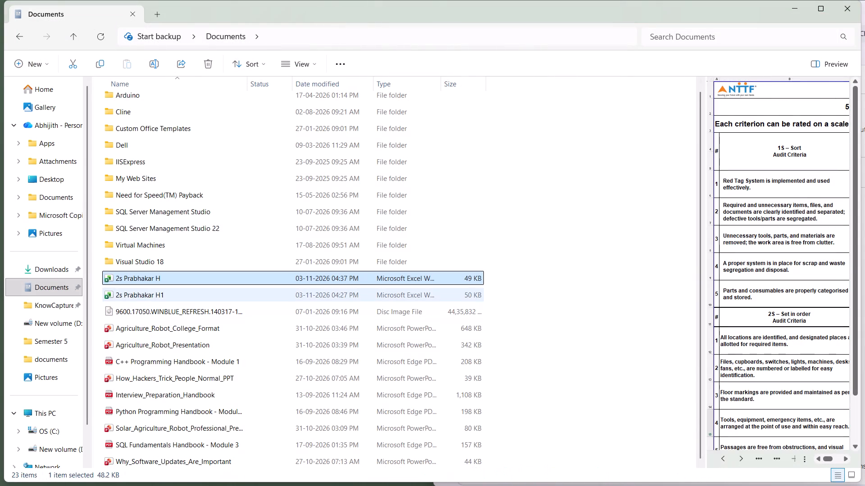
Open the 2S workbook ending in H1 from Documents and examine the Evaluated by and 5S CO-ORDINATOR rows on its 9 cell sheet.
double_click(214, 296)
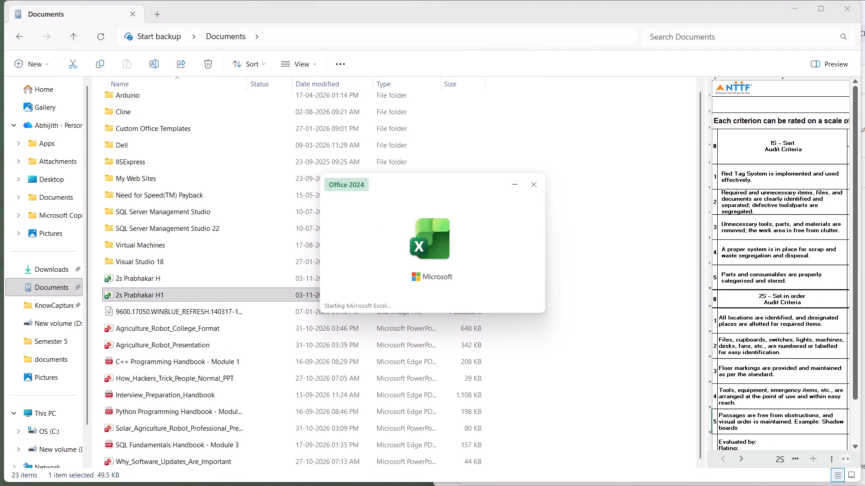
scroll(328, 279, down, 3)
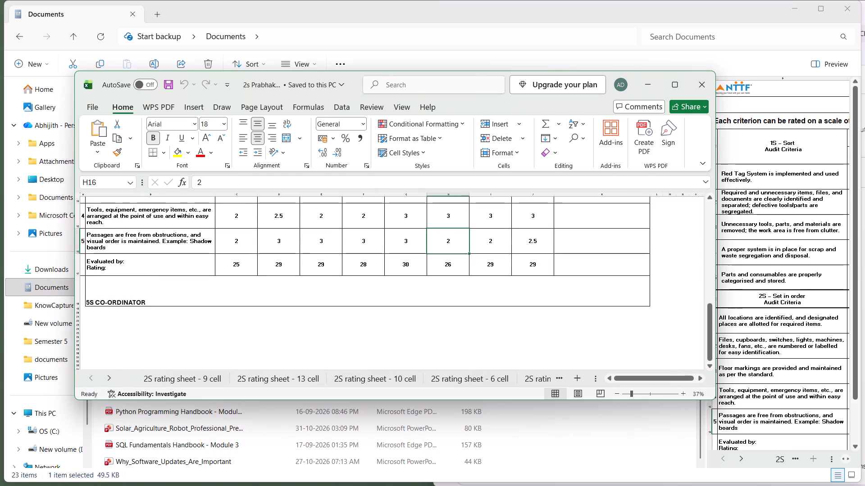
click(197, 383)
scroll(284, 324, down, 2)
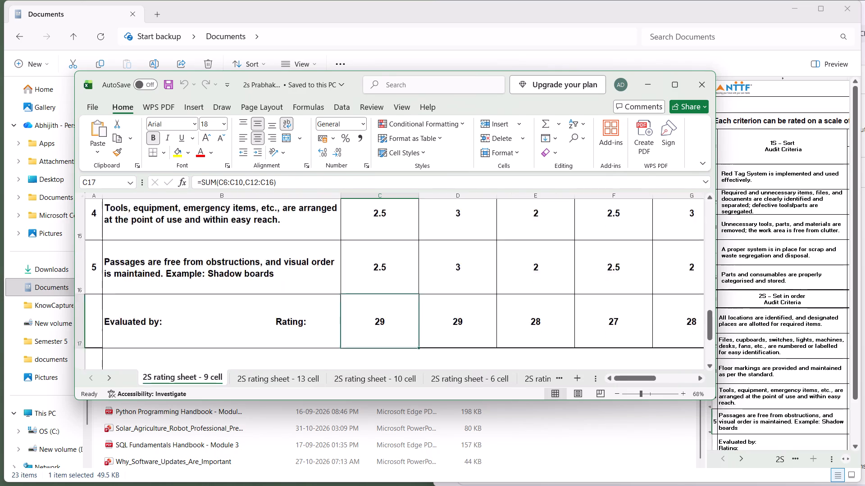
scroll(284, 324, down, 1)
scroll(288, 338, up, 3)
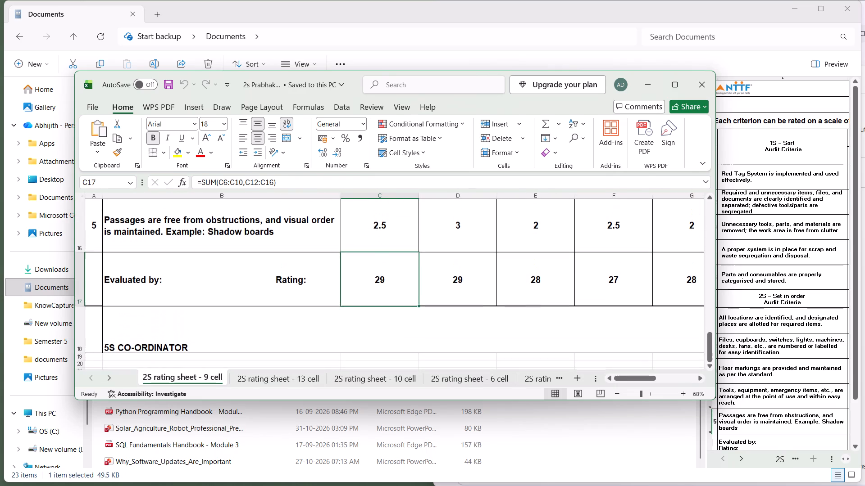
View the 13 cell rating sheet of the 2S workbook ending in H1.
click(289, 376)
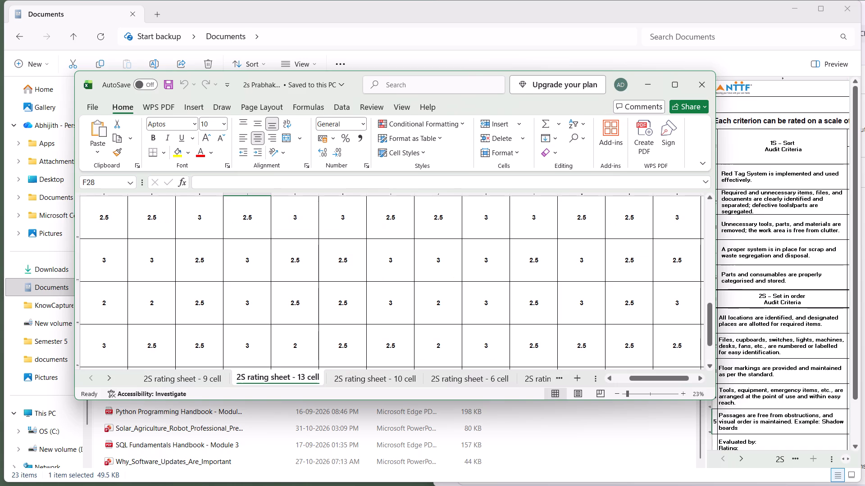
Switch the Wi-Fi connection from NTTF-STUDENT to the personal secured network, with automatic connection enabled.
click(735, 475)
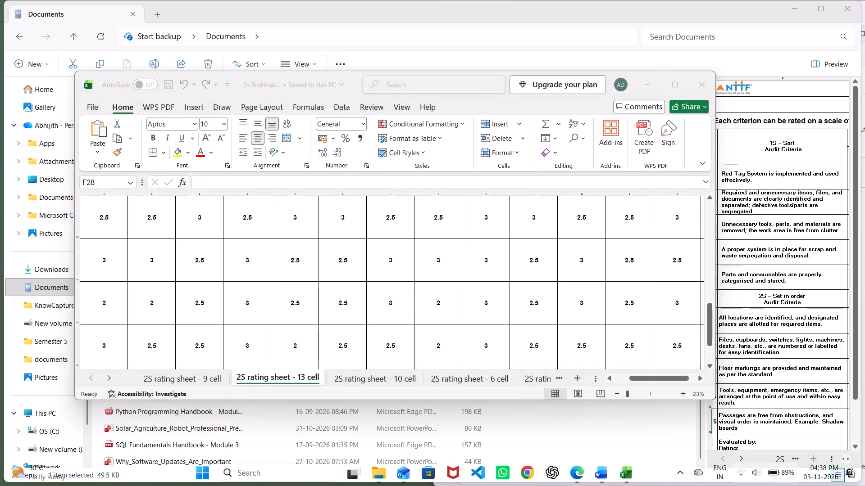
click(707, 265)
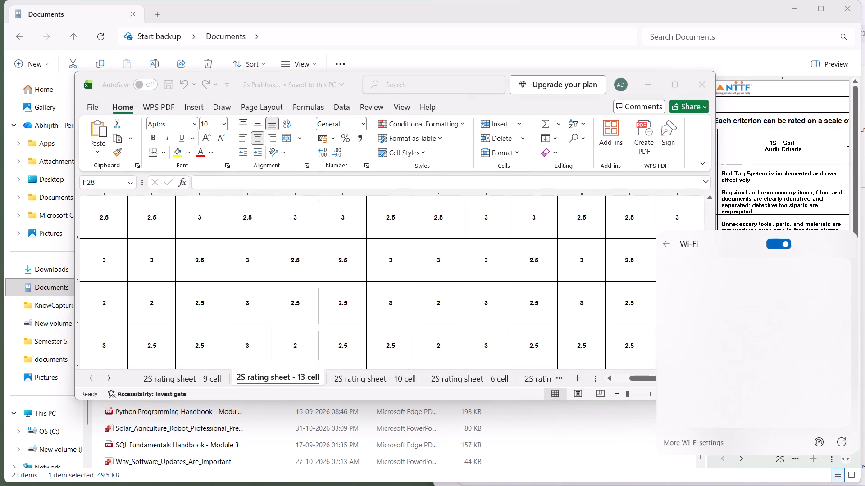
click(746, 331)
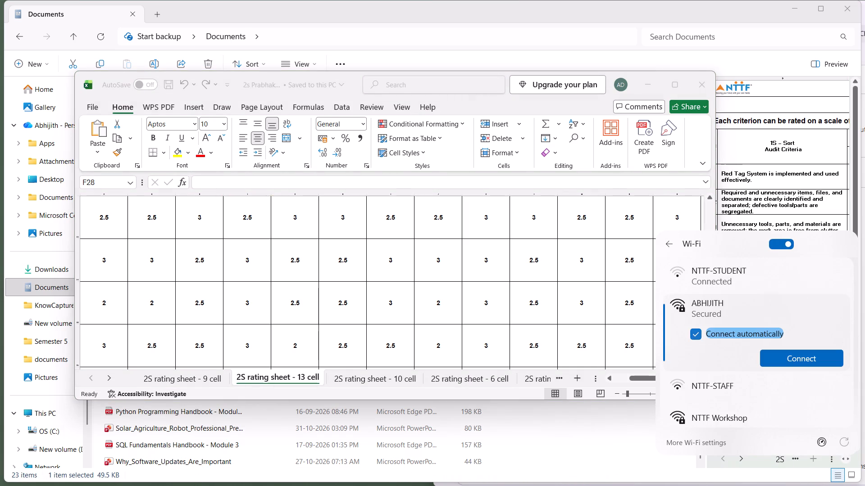
click(785, 360)
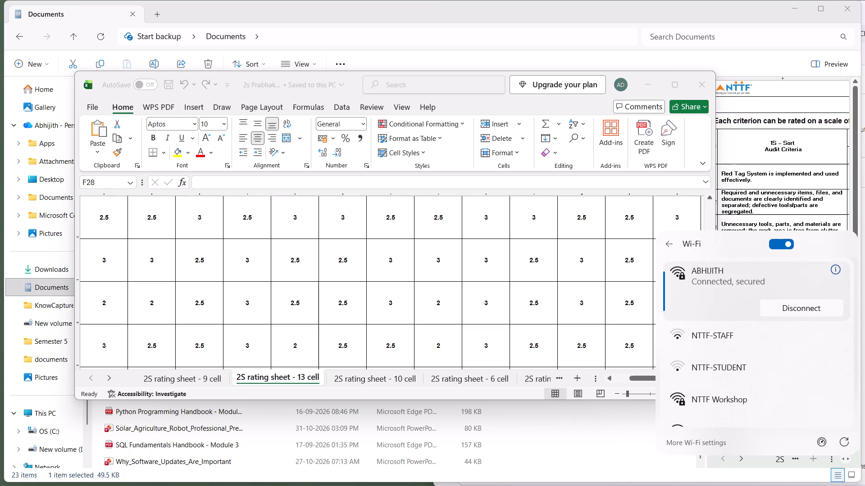
Close the 2S workbook ending in H1.
click(696, 84)
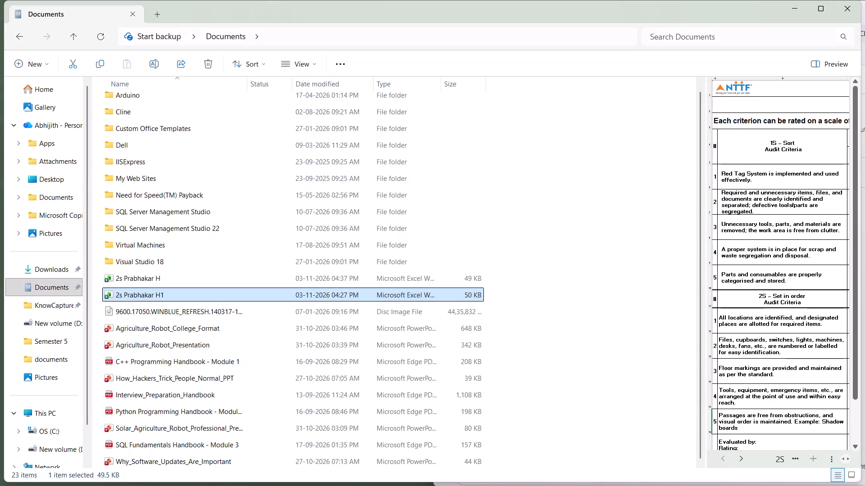
Select both 2S workbooks, ending in H and H1, in the Documents folder and copy them.
ctrl+click(223, 280)
ctrl+click(223, 280)
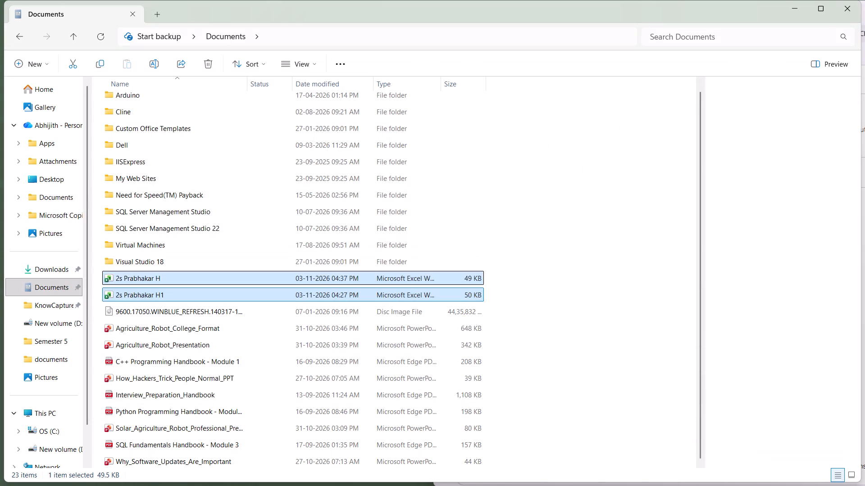
click(100, 54)
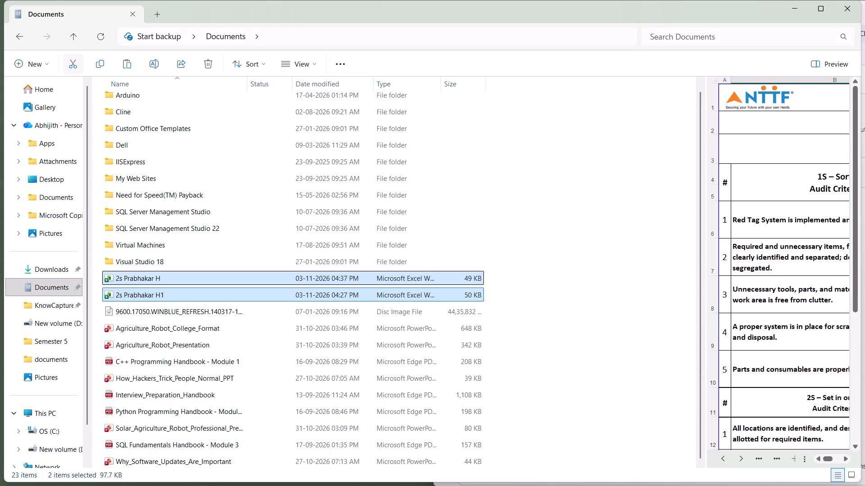
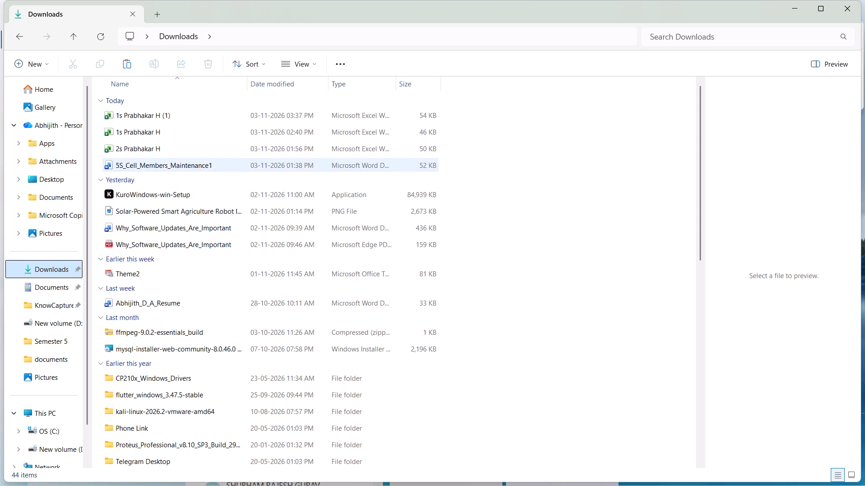
Open the 5S_Cell_Members_Maintenance1 document from Downloads, look through its cell member pages, and return to the Downloads folder.
double_click(177, 169)
scroll(333, 285, down, 15)
scroll(333, 285, down, 10)
scroll(333, 285, up, 20)
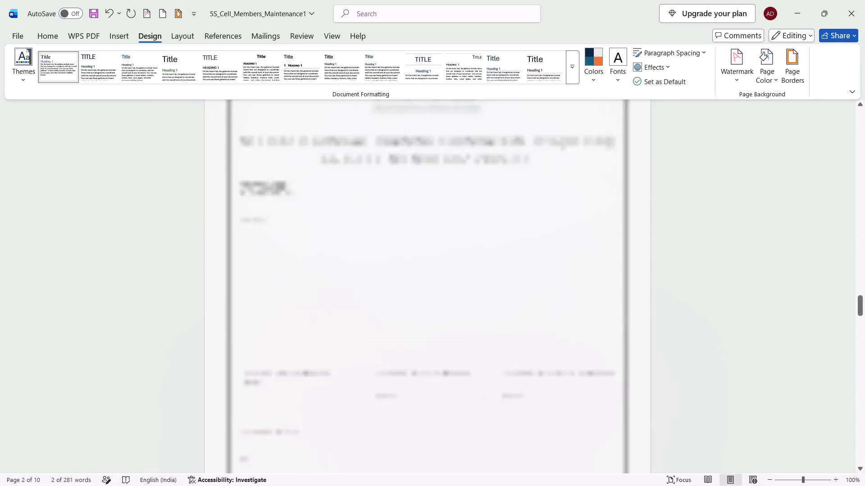
scroll(333, 285, up, 2)
scroll(798, 0, up, 20)
scroll(798, 0, up, 20)
scroll(798, 0, up, 20)
click(797, 1)
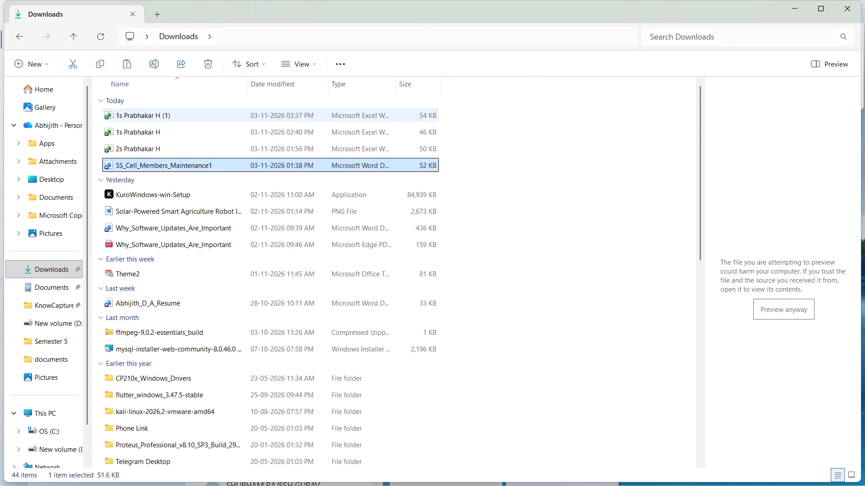
Attach the 5S_Cell_Members_Maintenance1 document from Downloads to the Outlook draft that holds the two 2S workbooks.
drag(164, 161, 507, 481)
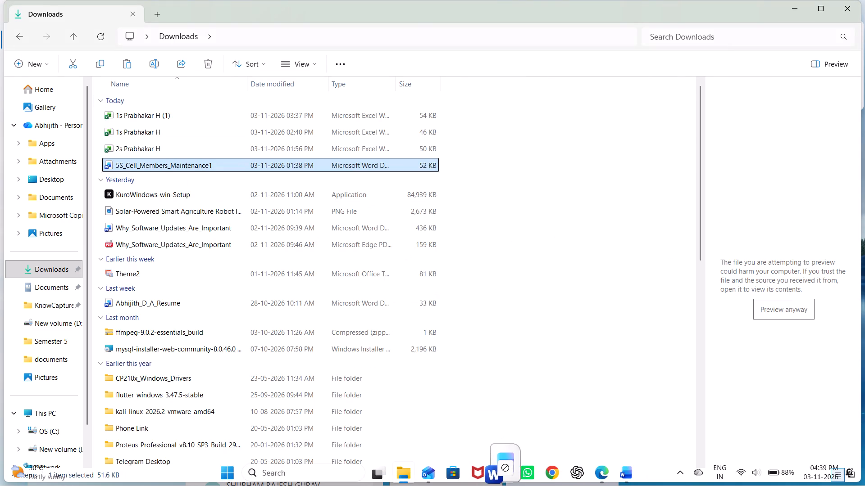
drag(507, 481, 591, 478)
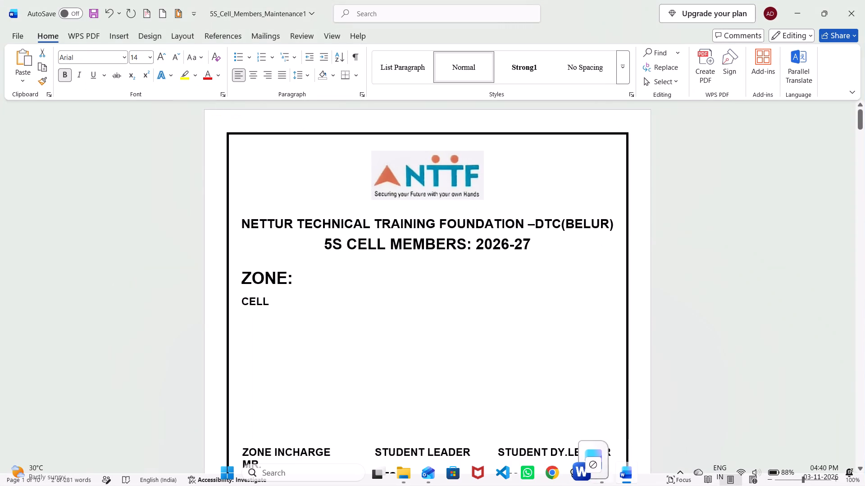
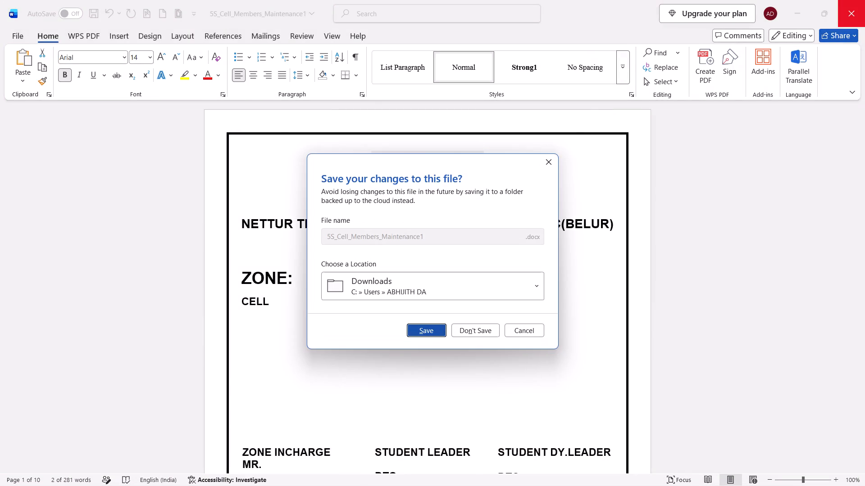
Save the changes to the 5S_Cell_Members_Maintenance1 document in Downloads as it closes.
click(430, 328)
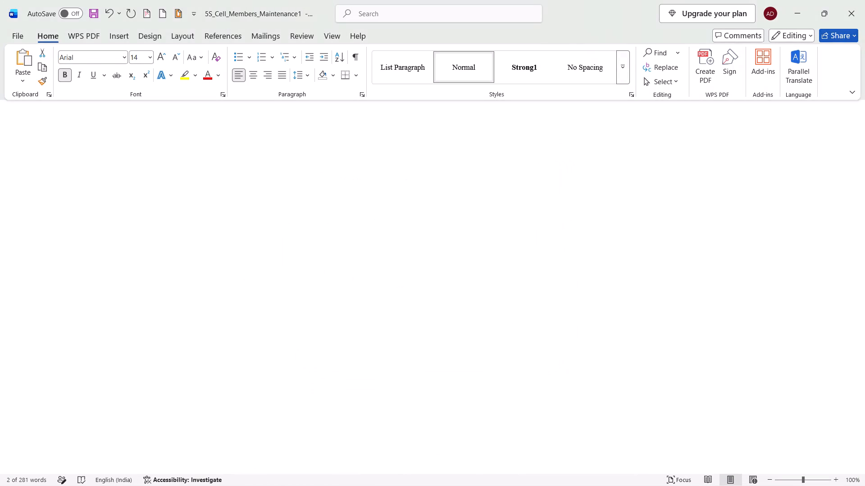